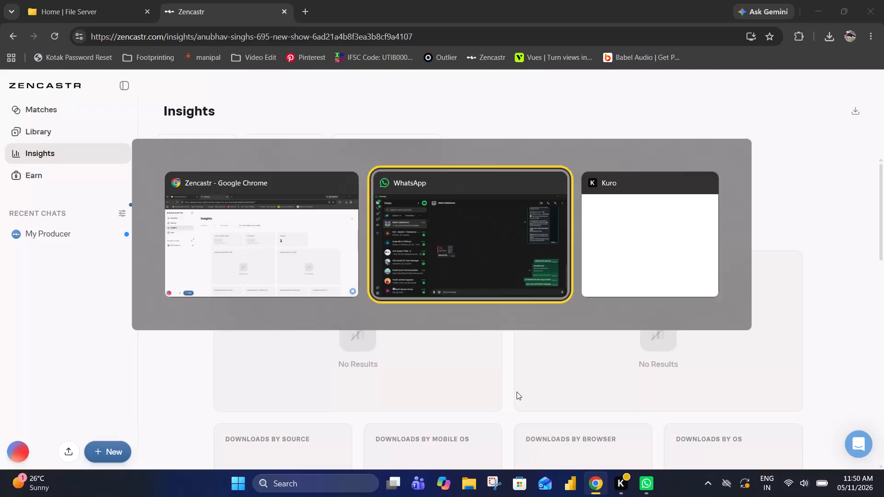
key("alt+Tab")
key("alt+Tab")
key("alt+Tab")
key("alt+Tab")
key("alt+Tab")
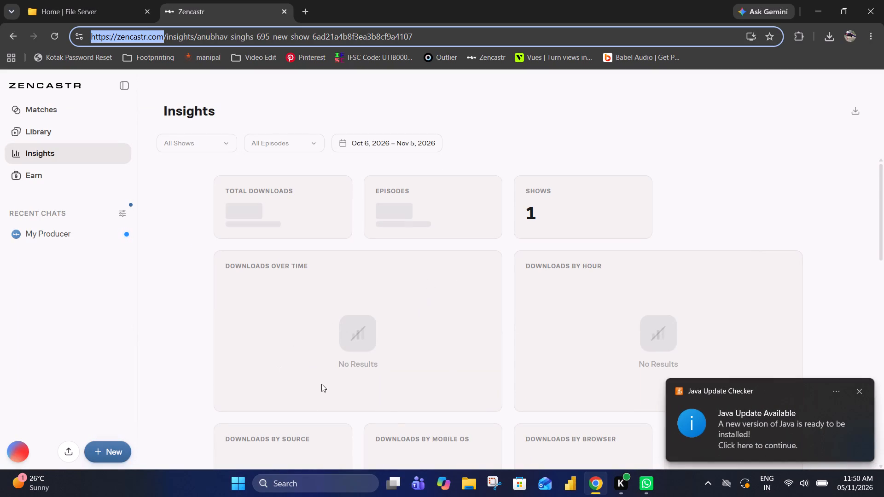
Open the CHANNLE_CHART_MIS workbook from the Downloads folder, enable editing and dismiss the Analyze Data tip.
key("super+e")
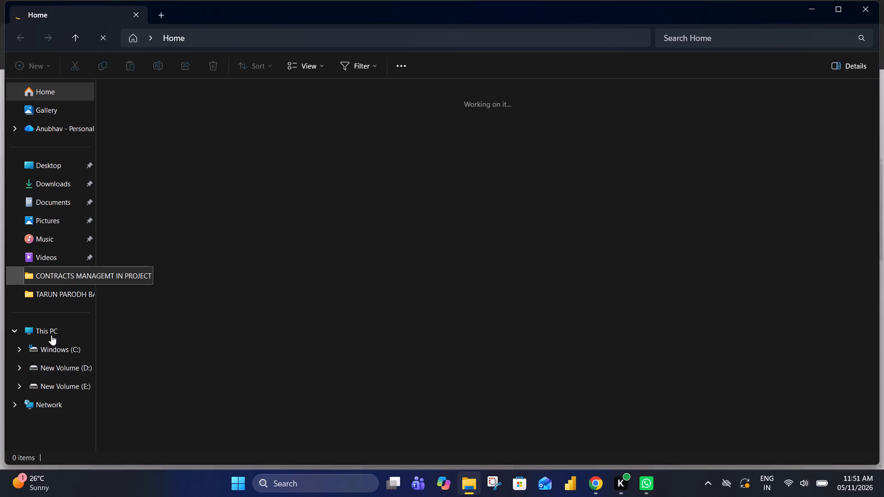
left_click(57, 191)
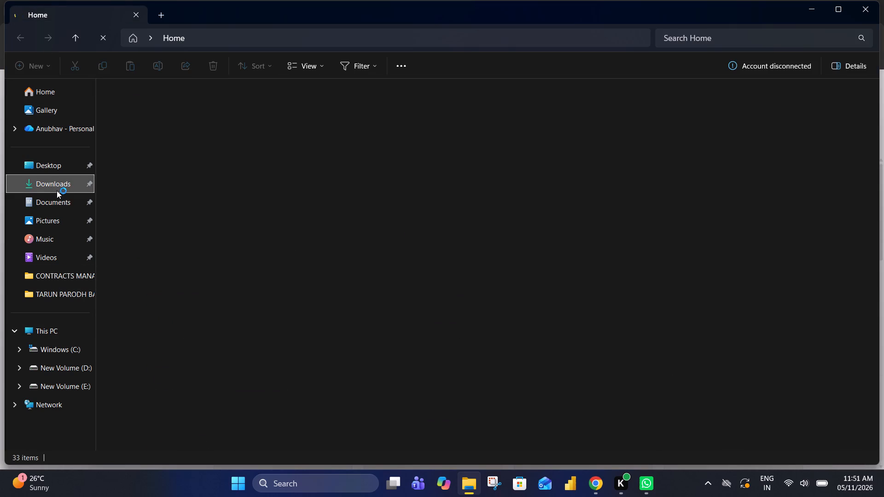
left_click(57, 191)
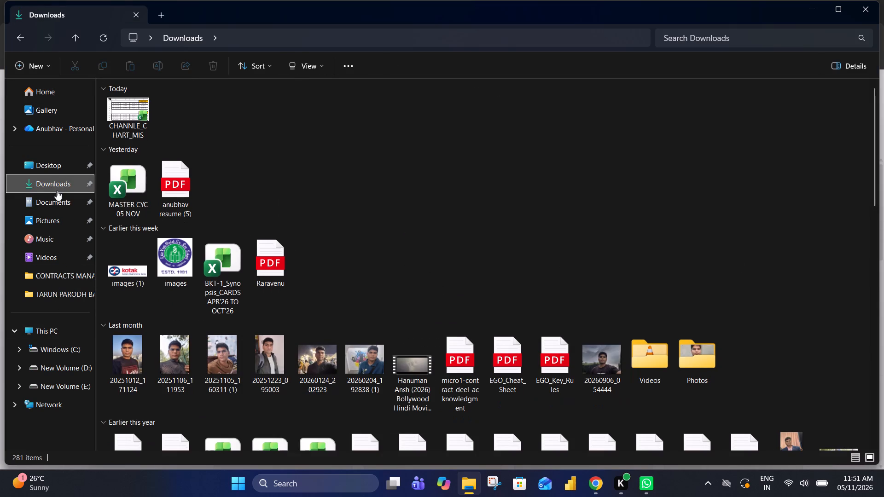
left_click(114, 126)
key("Return")
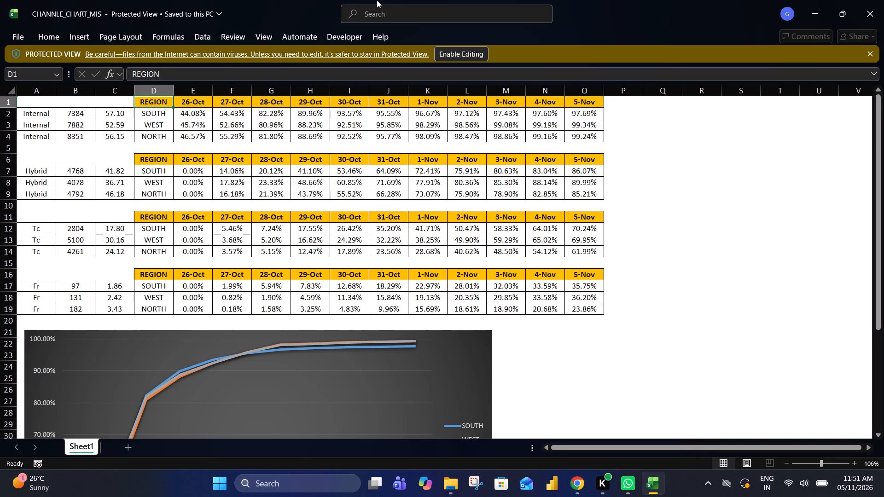
left_click(453, 60)
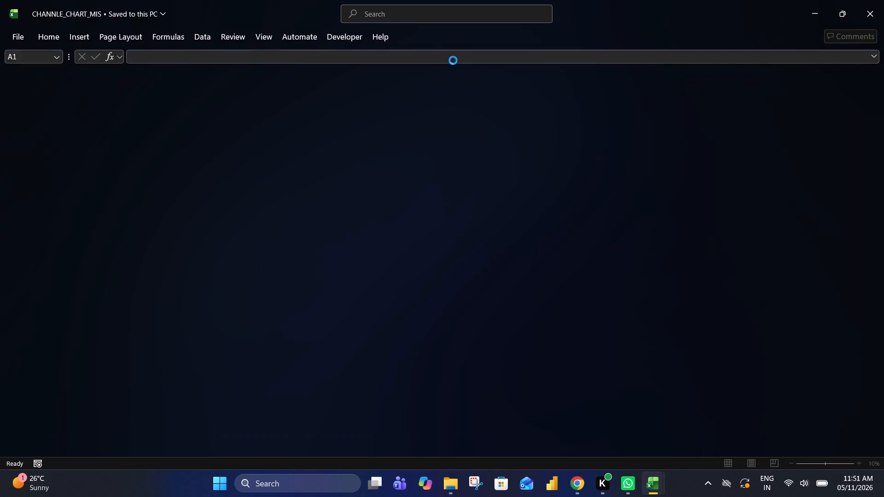
left_click(256, 147)
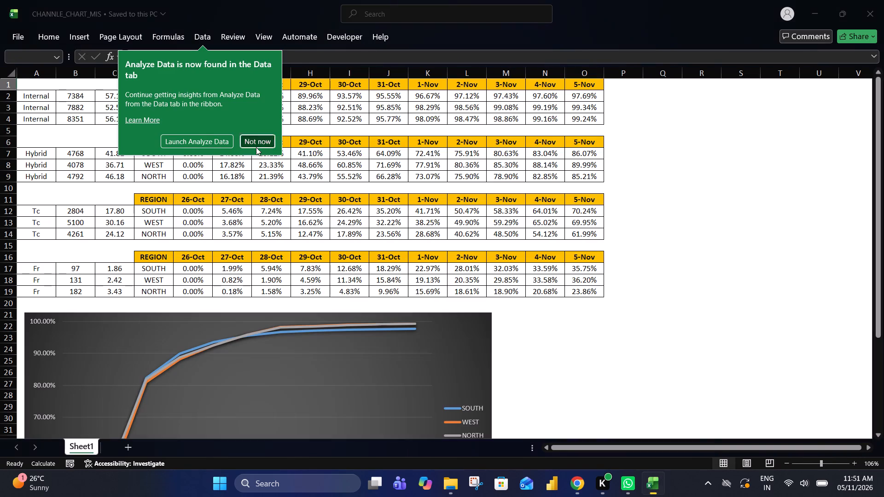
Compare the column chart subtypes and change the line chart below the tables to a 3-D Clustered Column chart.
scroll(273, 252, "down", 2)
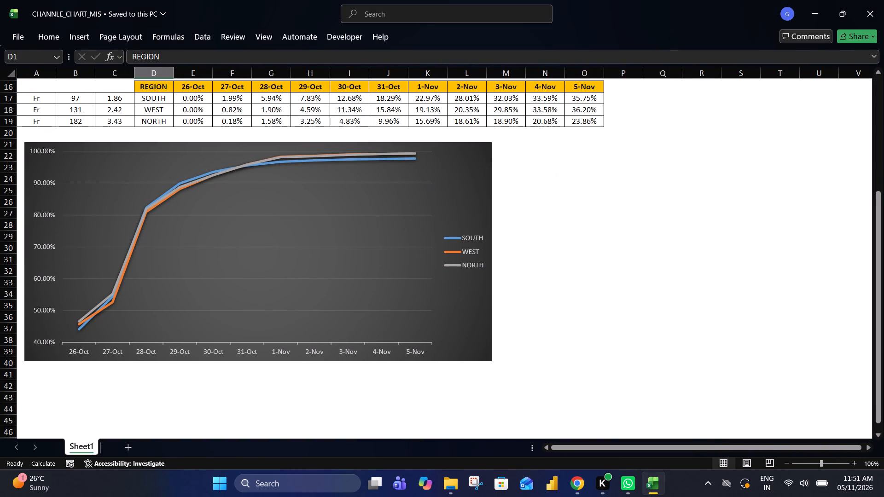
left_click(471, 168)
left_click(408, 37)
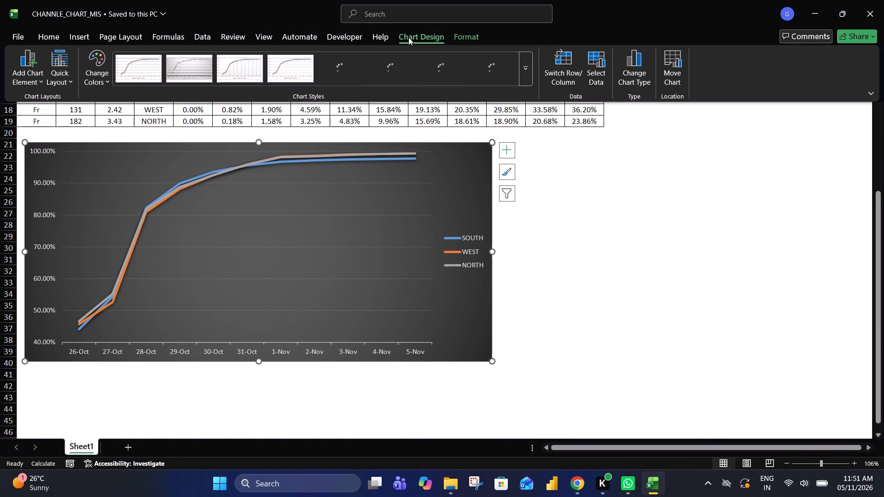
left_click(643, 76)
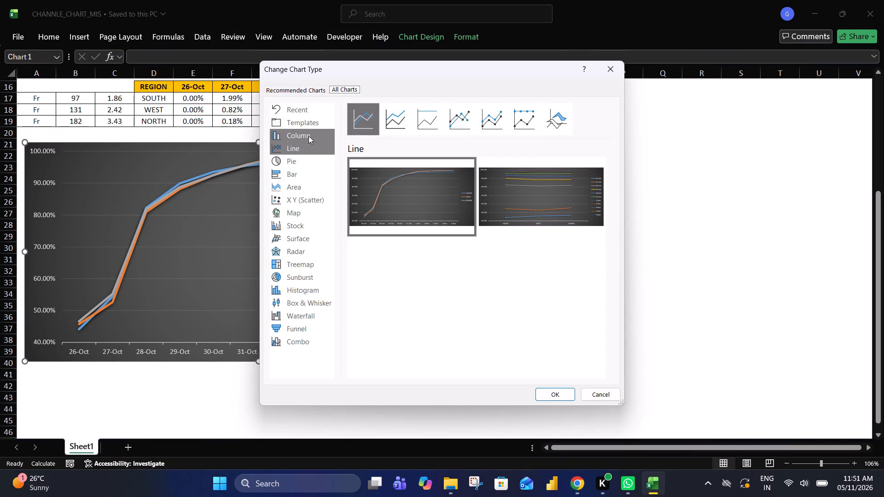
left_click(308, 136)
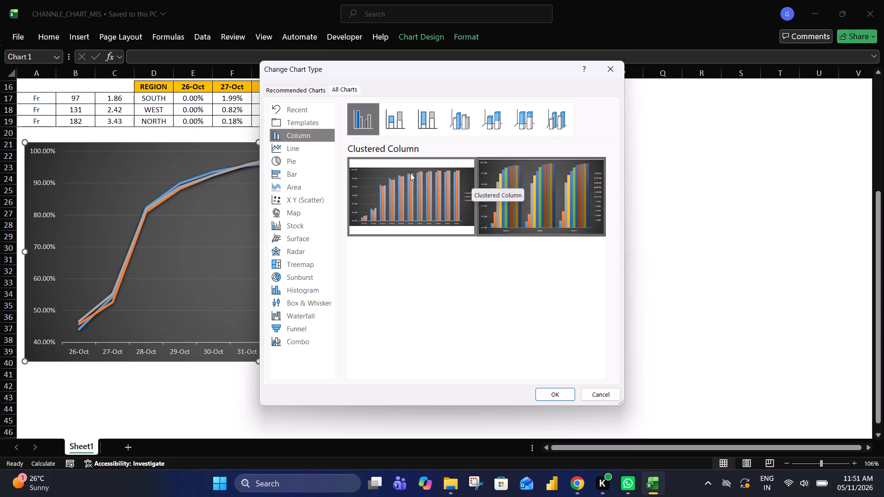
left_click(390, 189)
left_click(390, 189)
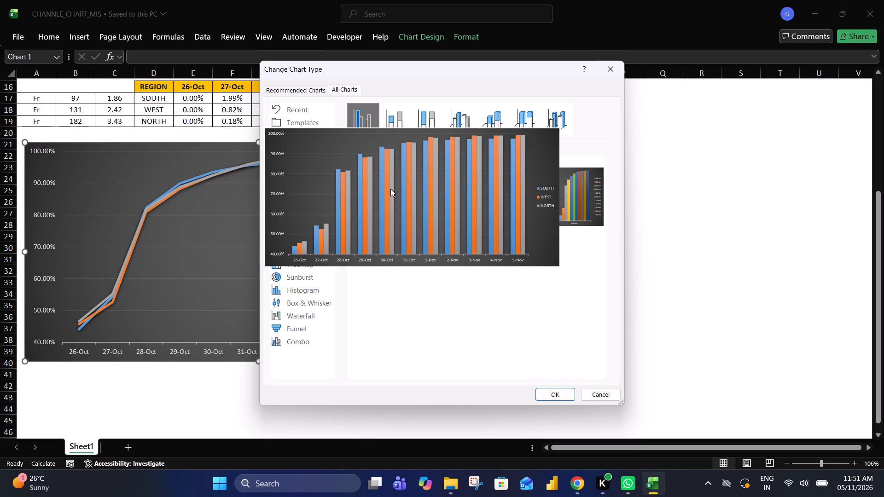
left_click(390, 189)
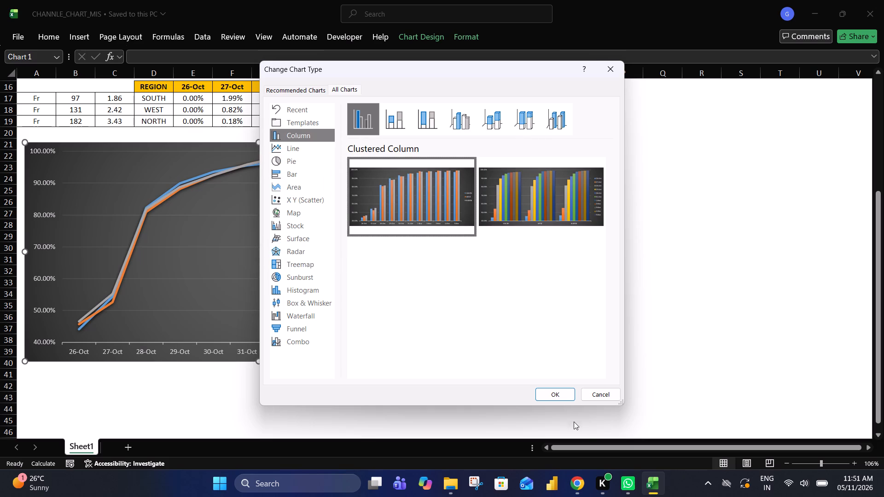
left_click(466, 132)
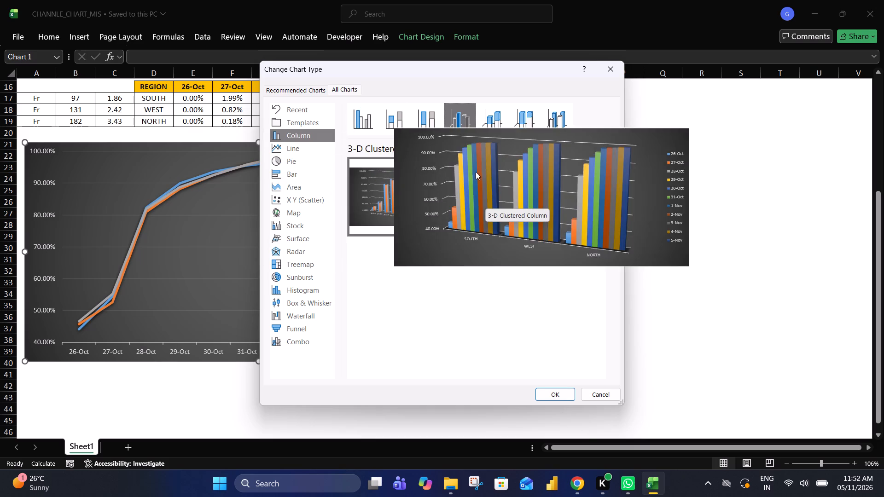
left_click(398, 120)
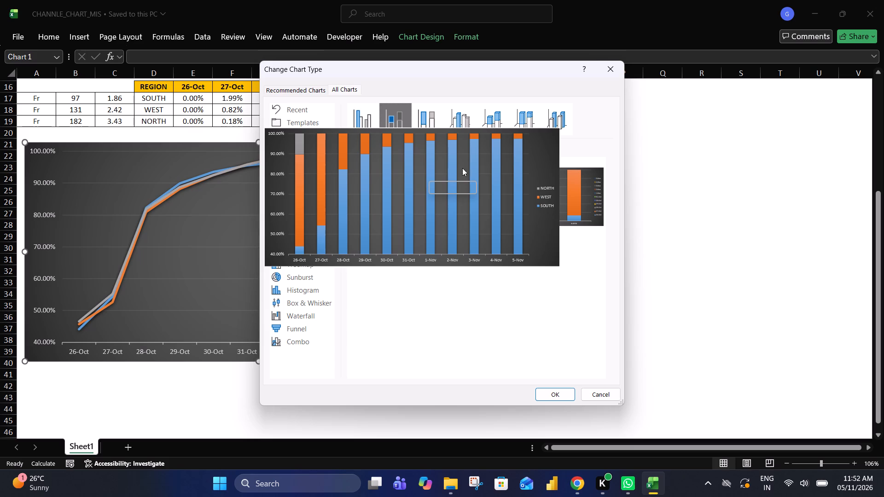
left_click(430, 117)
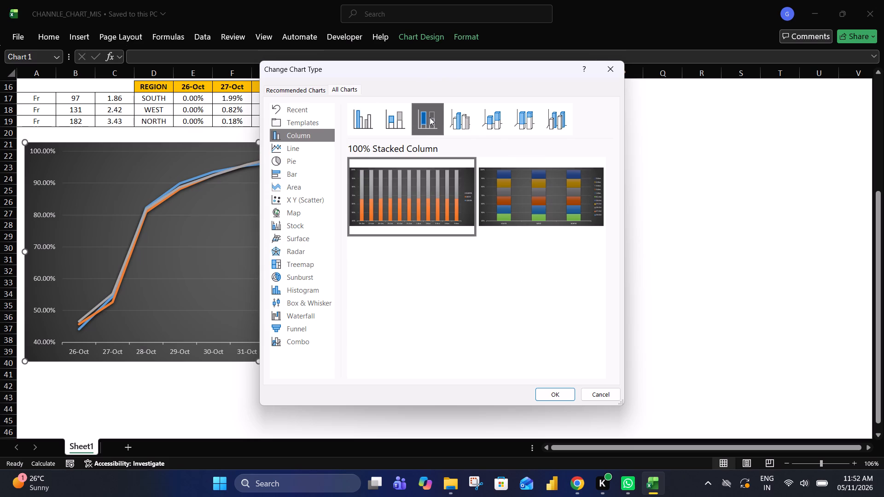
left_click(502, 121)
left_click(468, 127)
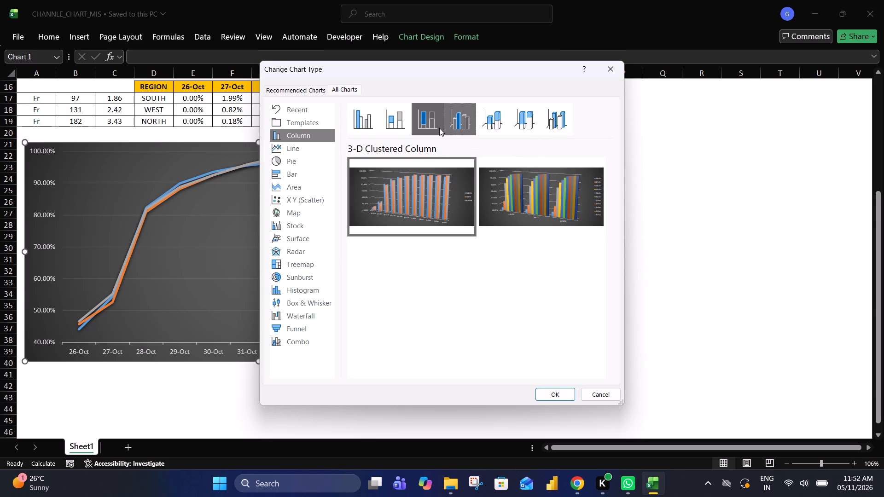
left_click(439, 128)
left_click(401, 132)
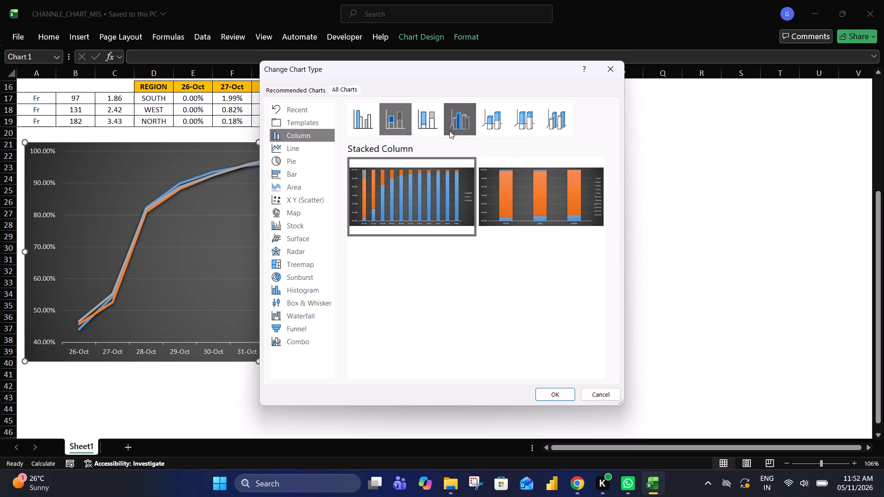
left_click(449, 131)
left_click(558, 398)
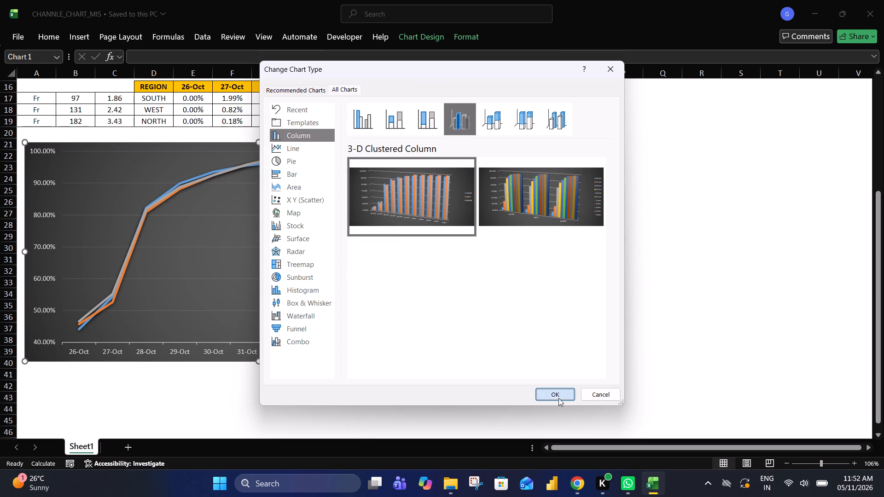
Look through the available chart styles and quick layouts for the 3-D column chart.
left_click(488, 328)
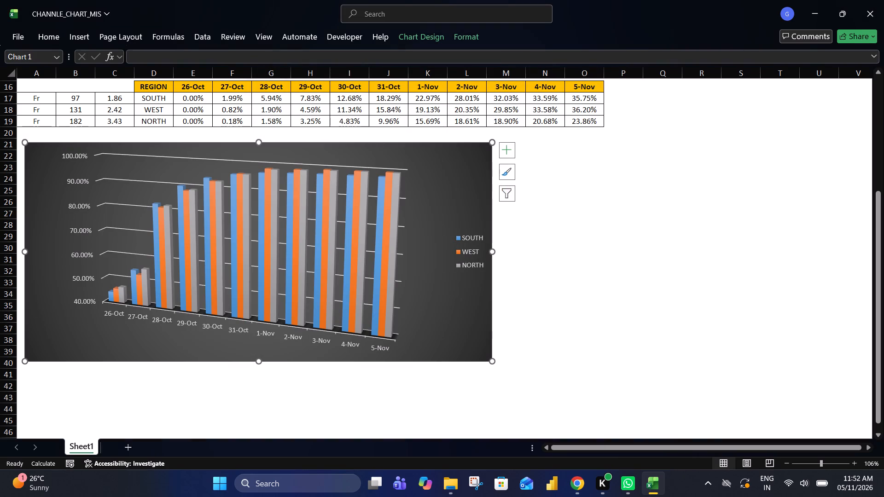
left_click(433, 37)
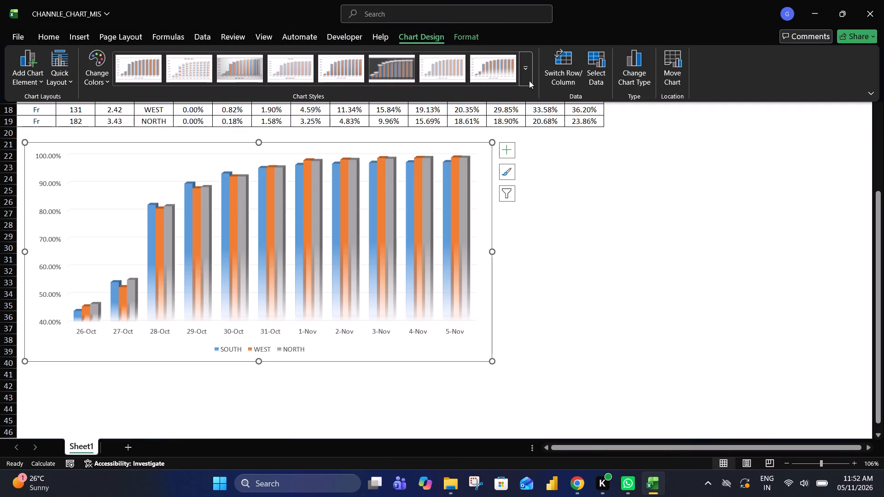
left_click(529, 81)
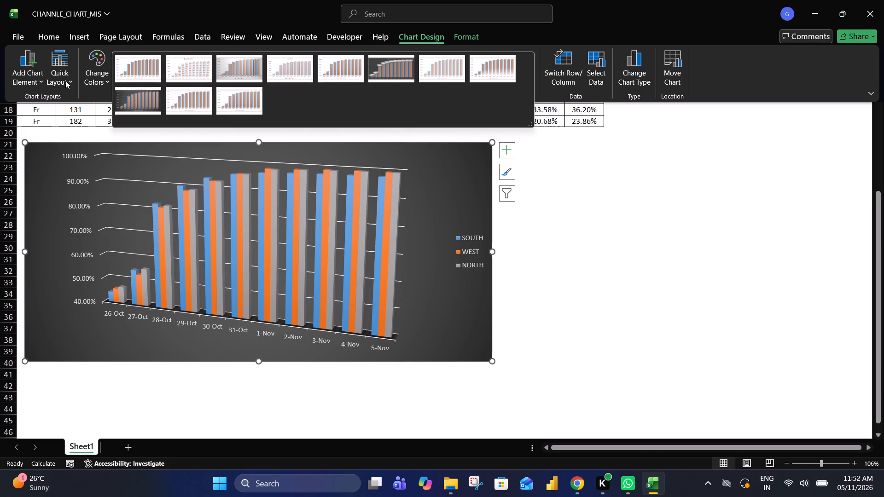
left_click(65, 81)
left_click(65, 81)
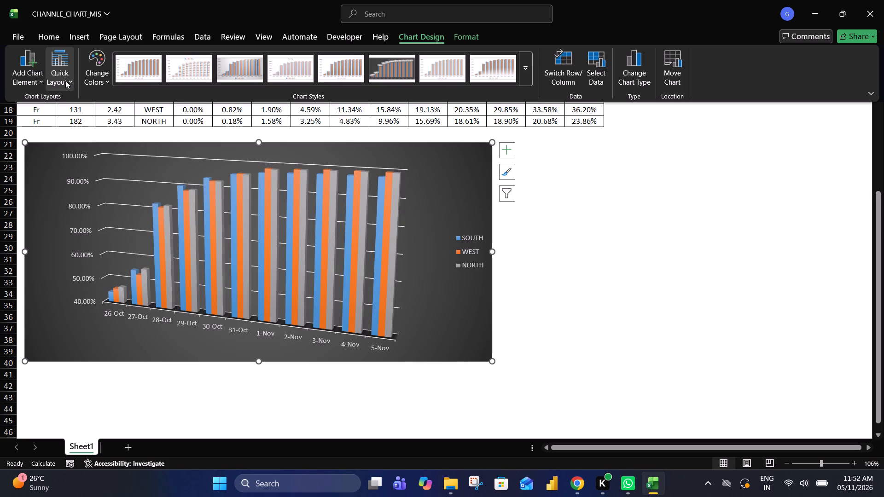
left_click(538, 255)
left_click(538, 255)
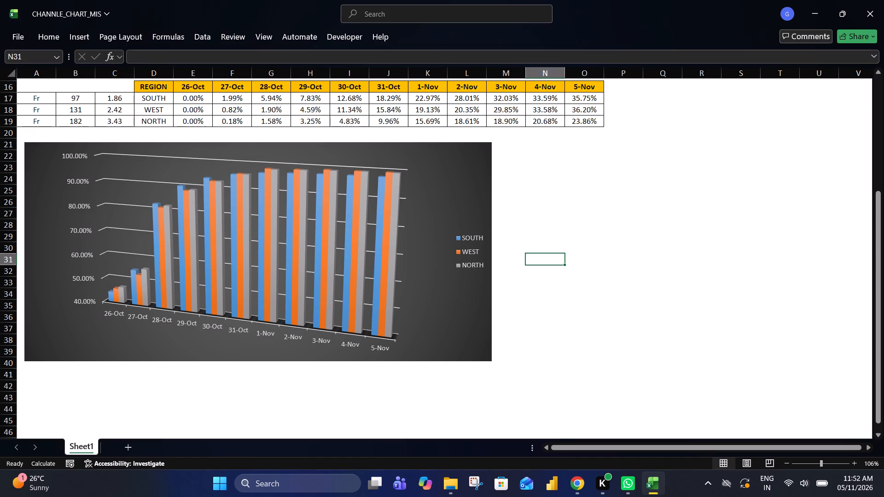
left_click(488, 193)
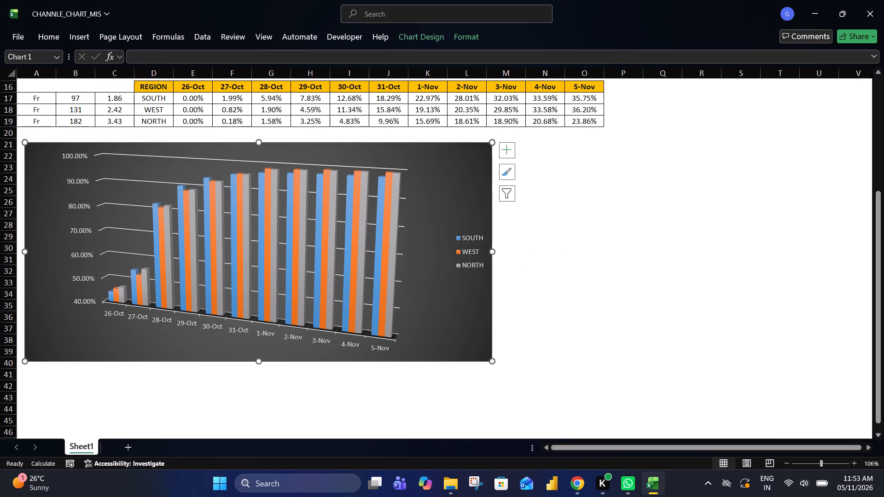
Deselect the chart and save the workbook.
left_click(545, 221)
left_click(545, 221)
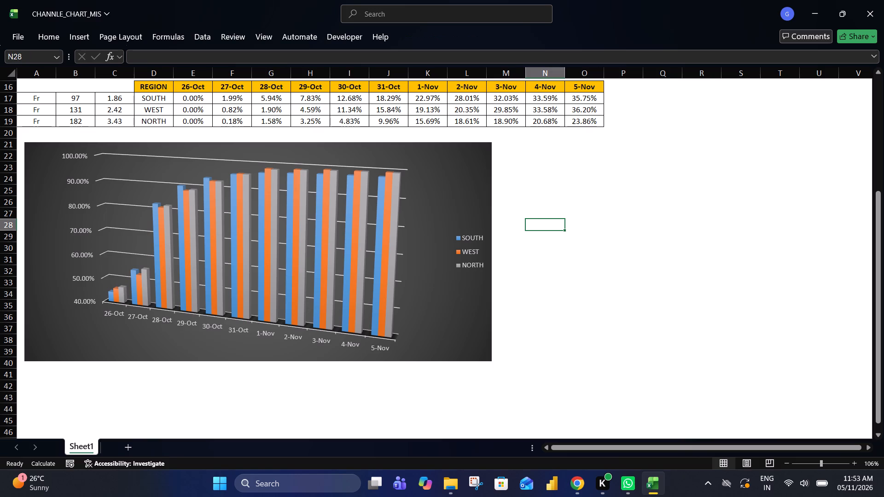
key("ctrl+s")
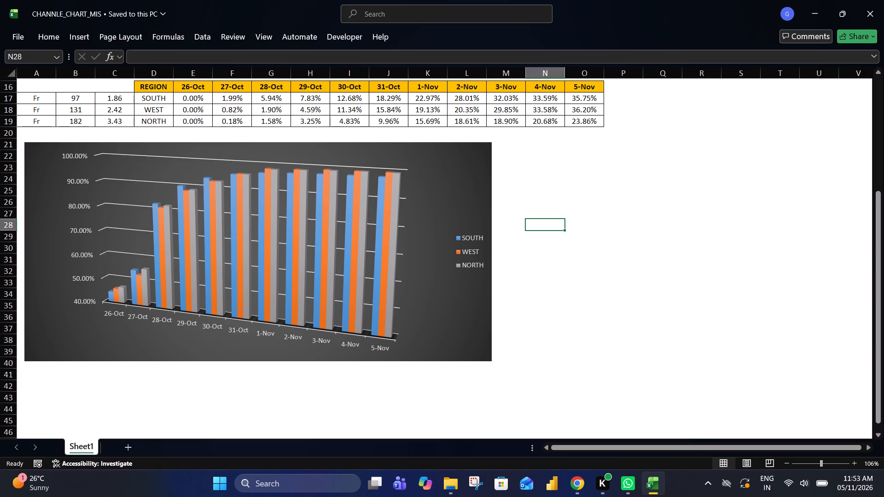
Change the 3-D column chart to the flat Clustered Column type, keeping the dates along the horizontal axis.
left_click(465, 205)
left_click(420, 29)
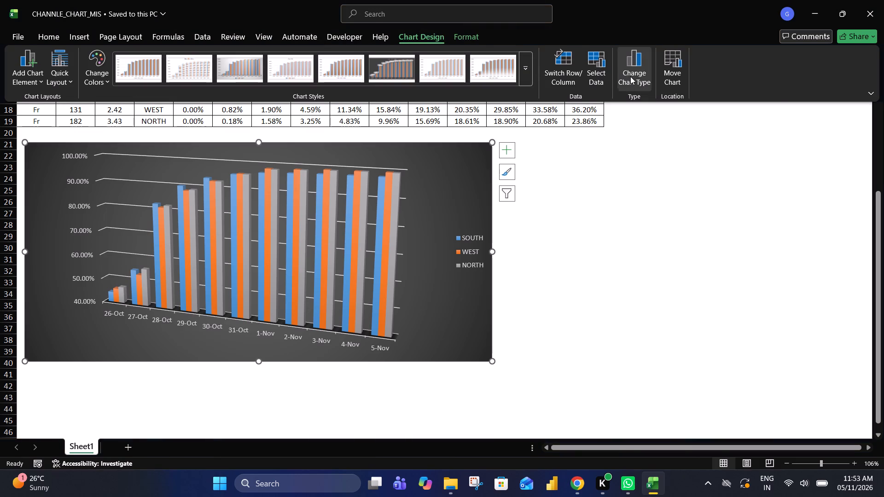
left_click(630, 76)
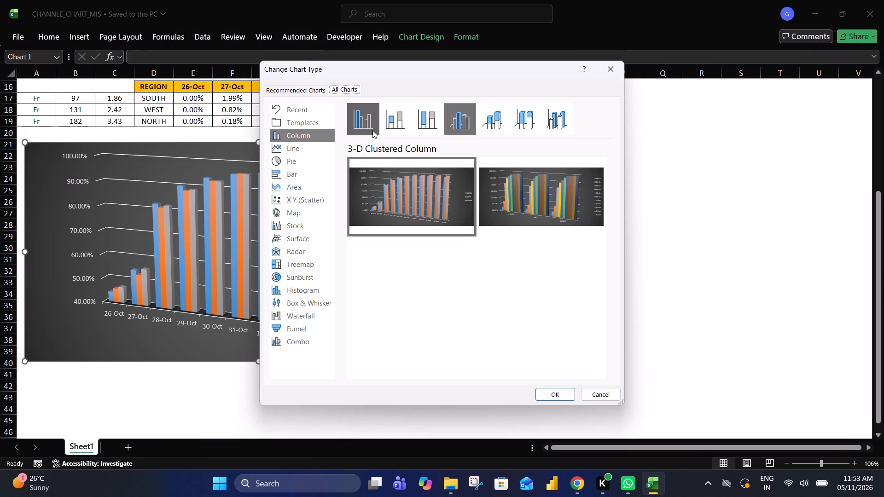
left_click(372, 130)
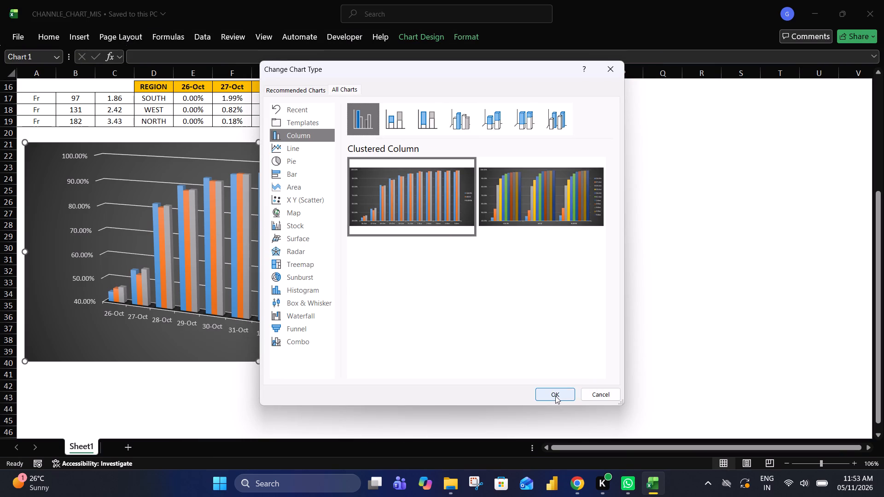
left_click(555, 396)
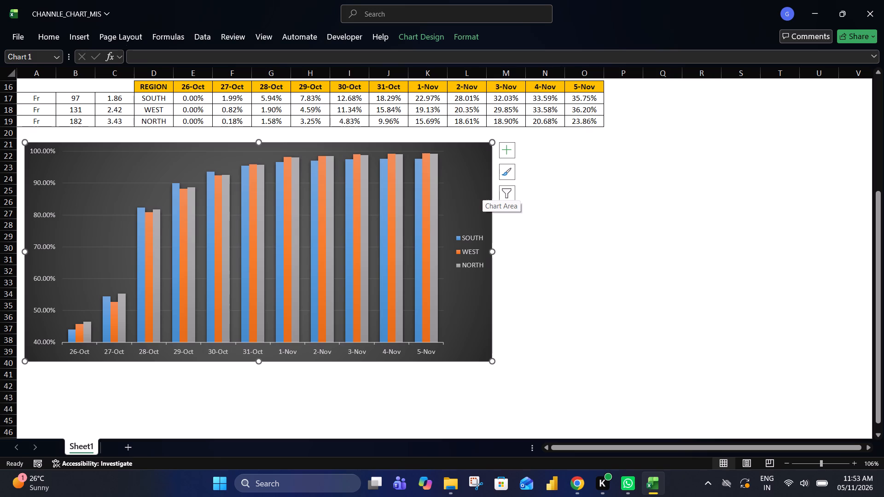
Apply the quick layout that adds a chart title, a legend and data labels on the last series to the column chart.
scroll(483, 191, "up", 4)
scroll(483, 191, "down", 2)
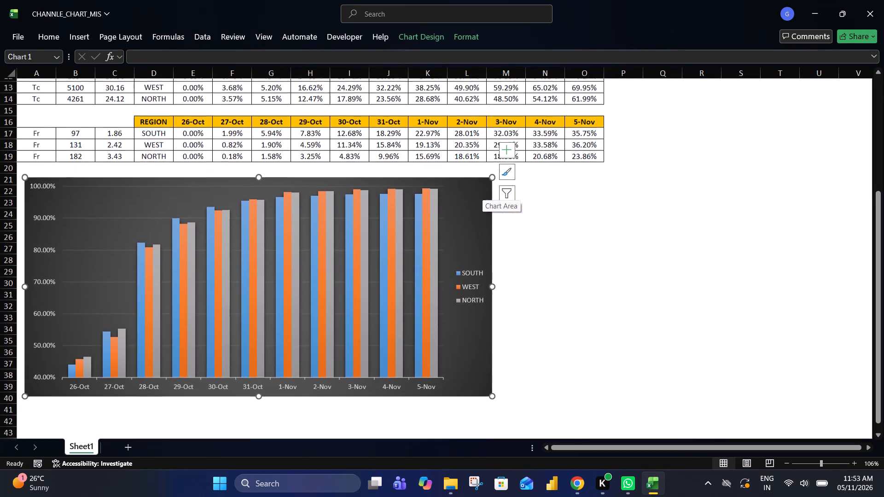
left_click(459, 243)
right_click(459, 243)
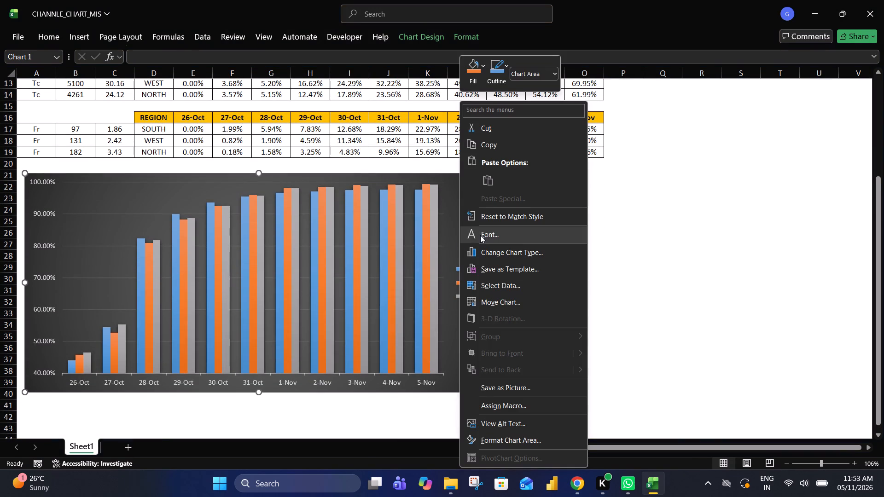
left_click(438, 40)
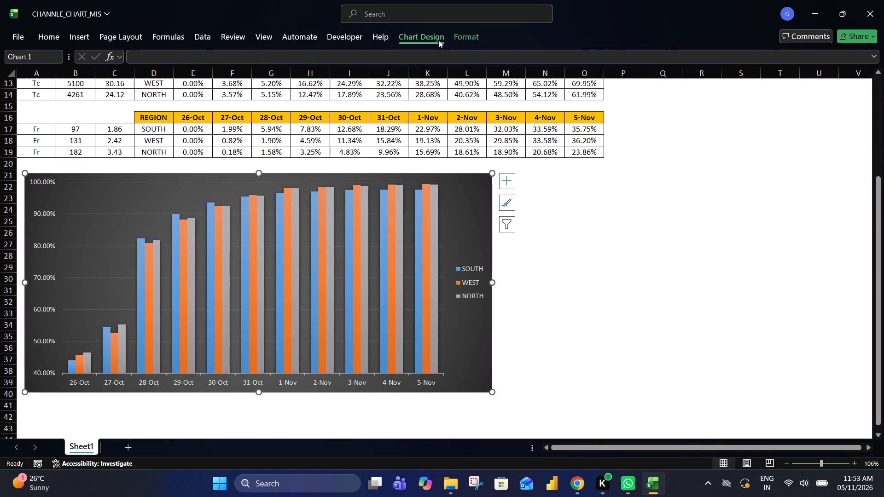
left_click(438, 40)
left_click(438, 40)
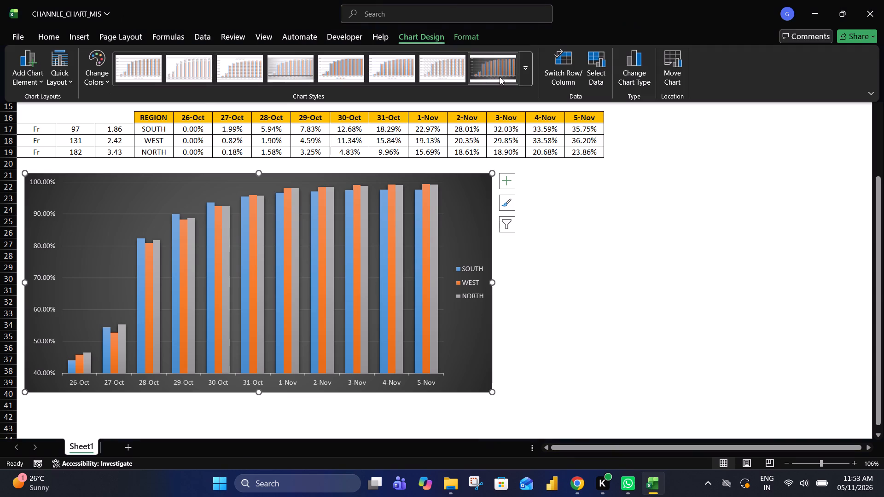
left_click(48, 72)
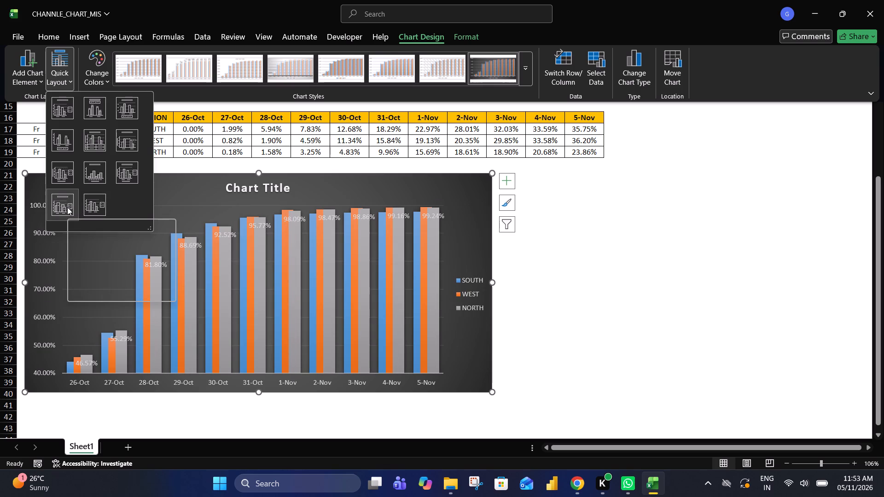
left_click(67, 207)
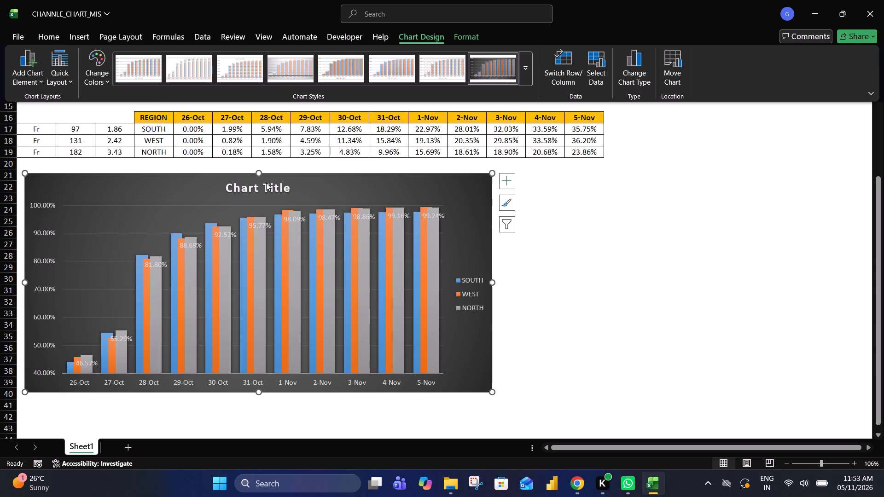
Apply the quick layout with a chart title, titles on both axes, and a legend beside the columns.
left_click(72, 77)
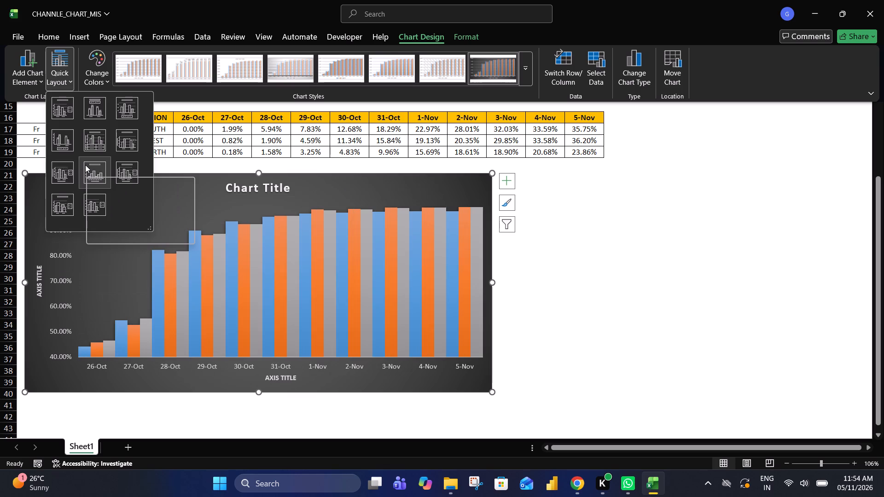
scroll(85, 165, "up", 3)
scroll(85, 165, "down", 1)
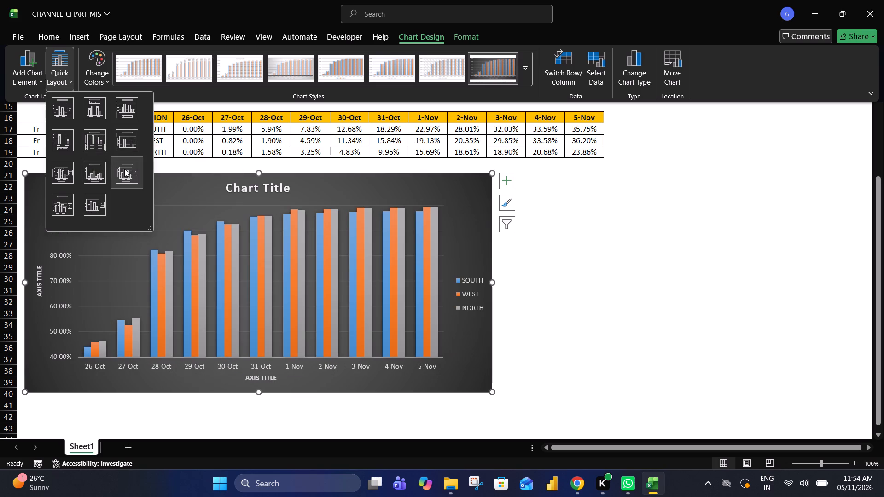
left_click(124, 169)
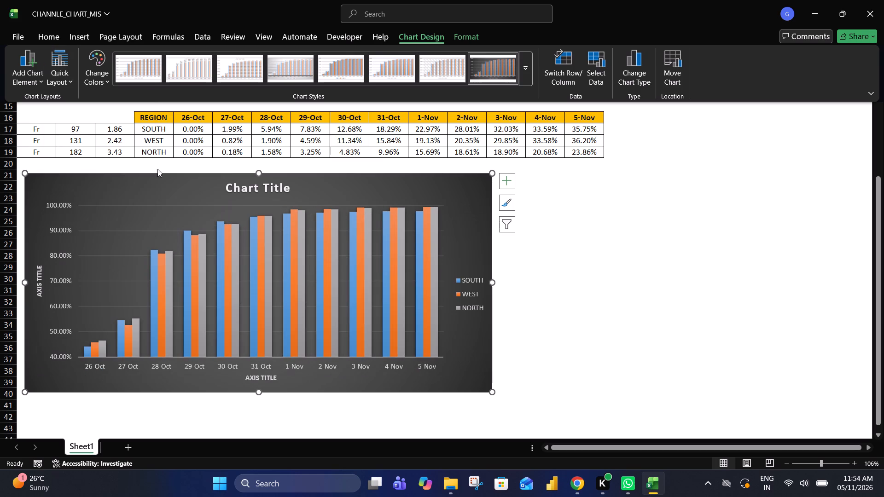
Delete the horizontal axis title below the dates.
left_click(265, 377)
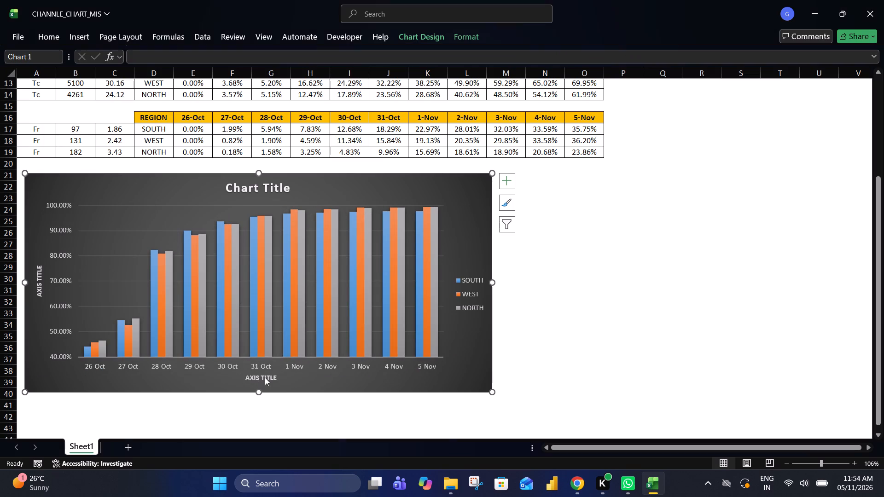
left_click(274, 378)
key("Delete")
Replace the placeholder chart title with "Internal Resolution Day wise".
left_click(268, 183)
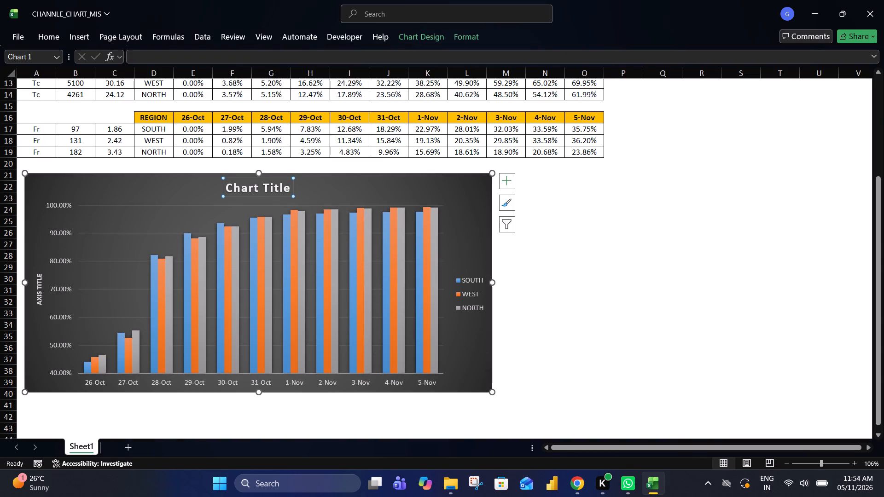
double_click(285, 185)
key("BackSpace")
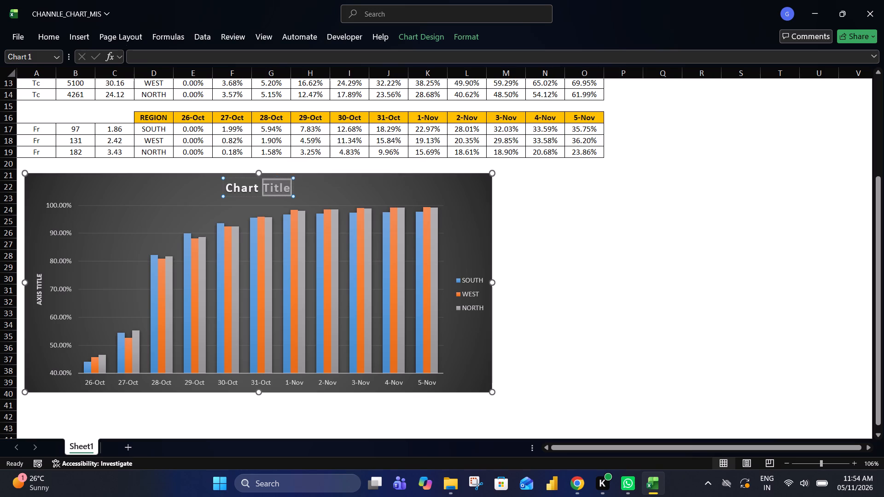
key("BackSpace")
key("BackSpace")
key("BackSpace")
key("BackSpace")
key("BackSpace")
key("BackSpace")
key("BackSpace")
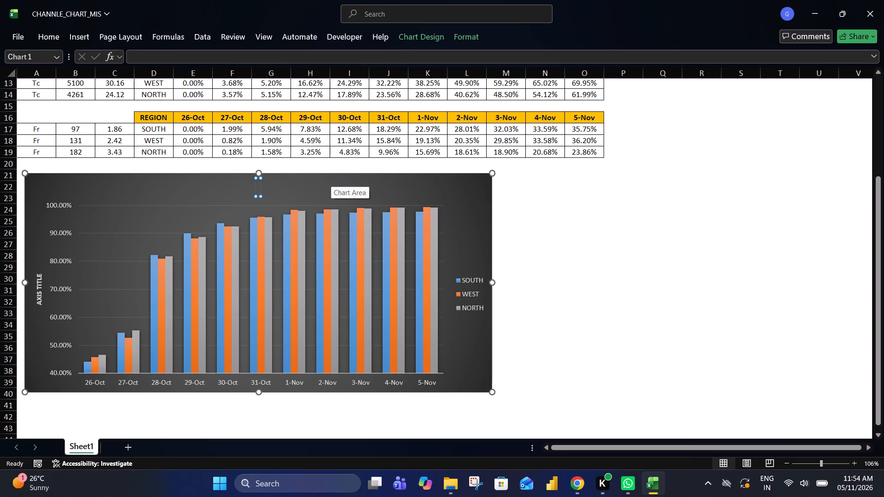
type("Internal")
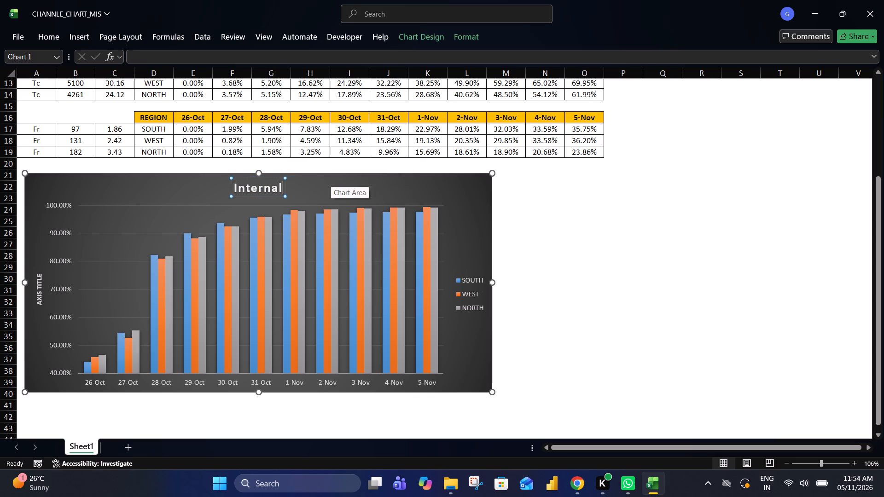
key("space")
type("Reso")
type("lution tre")
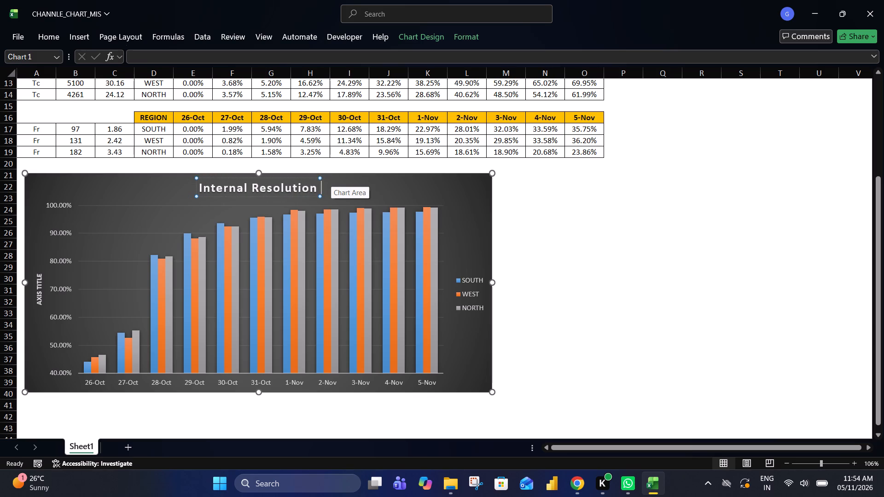
type("day wise")
key("Left")
key("Left")
key("Left")
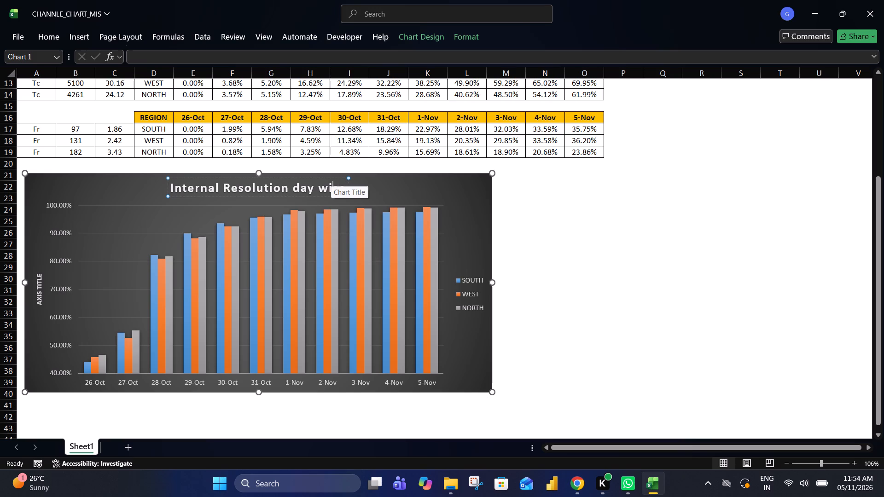
key("Left")
key("Left")
key("Left")
key("Left")
key("BackSpace")
key("shift+s")
key("Return")
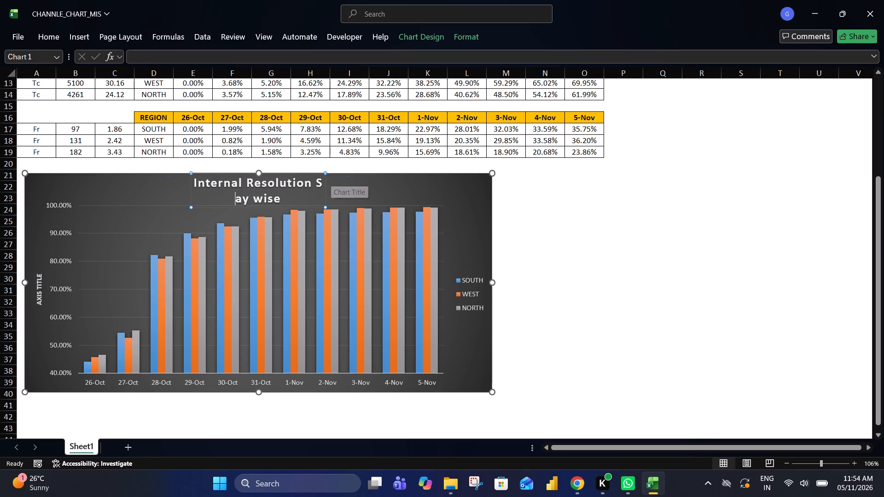
key("BackSpace")
key("Left")
key("Right")
key("BackSpace")
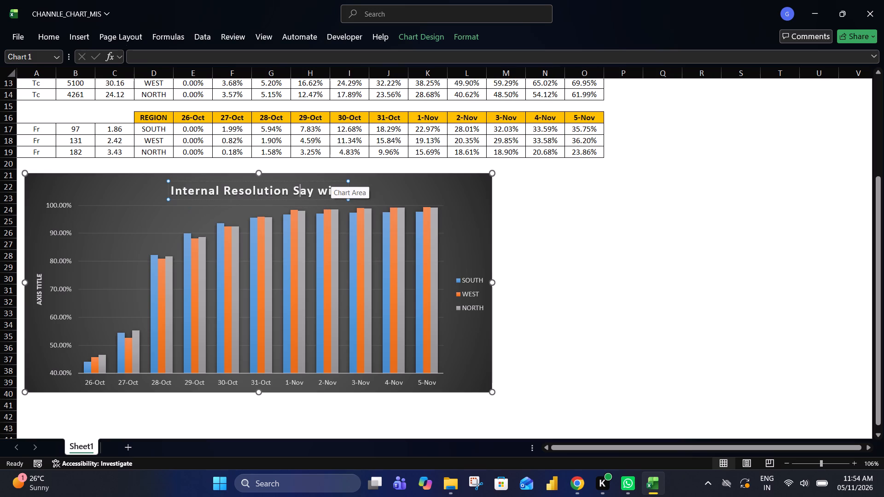
key("shift+d")
key("Return")
key("BackSpace")
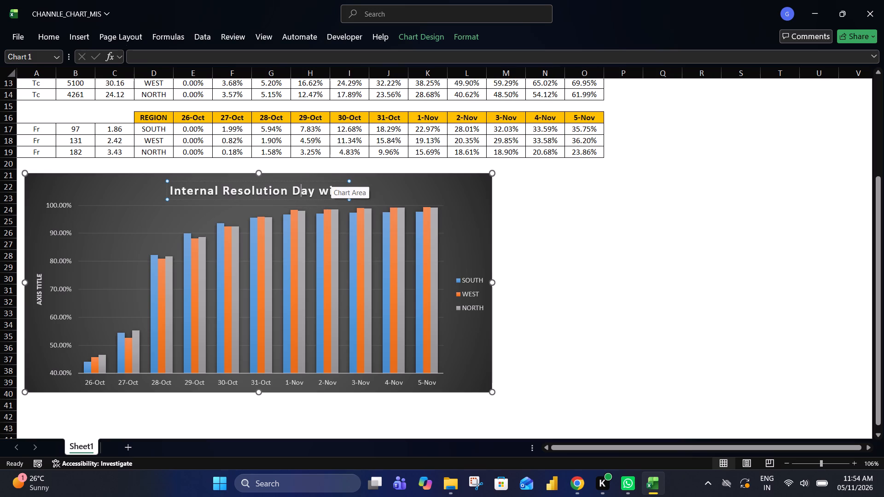
left_click(582, 249)
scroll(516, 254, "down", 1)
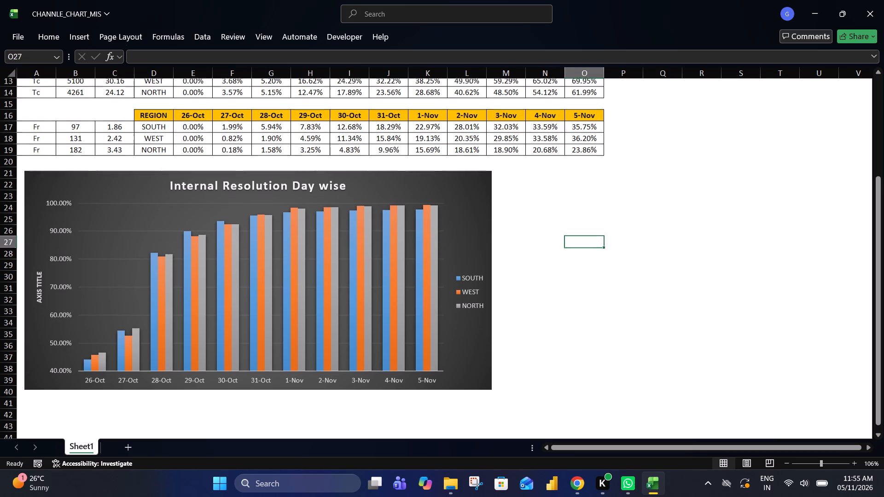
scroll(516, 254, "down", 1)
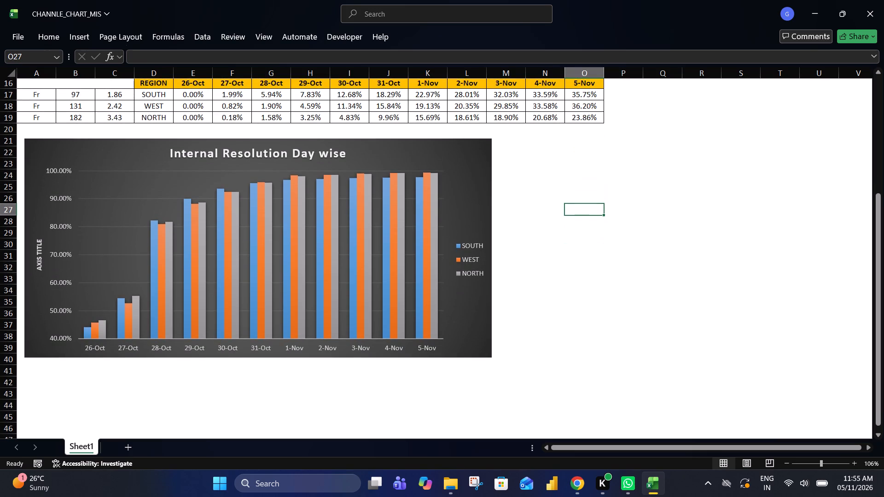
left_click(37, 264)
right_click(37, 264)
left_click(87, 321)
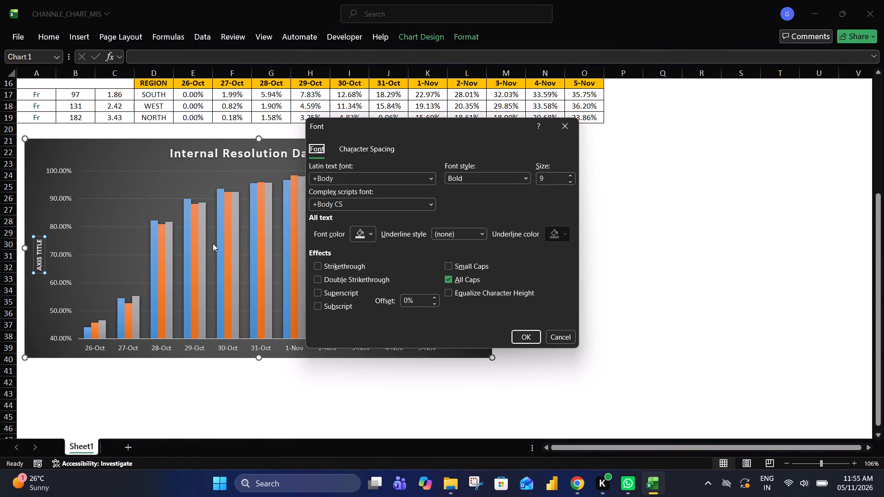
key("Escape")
Replace the vertical axis title's placeholder text with "Resolution".
double_click(42, 258)
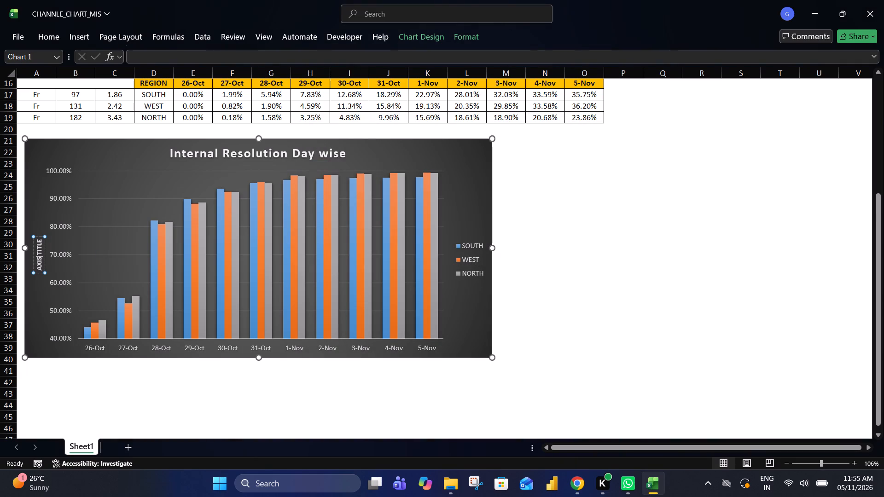
key("BackSpace")
key("BackSpace")
key("ctrl+a")
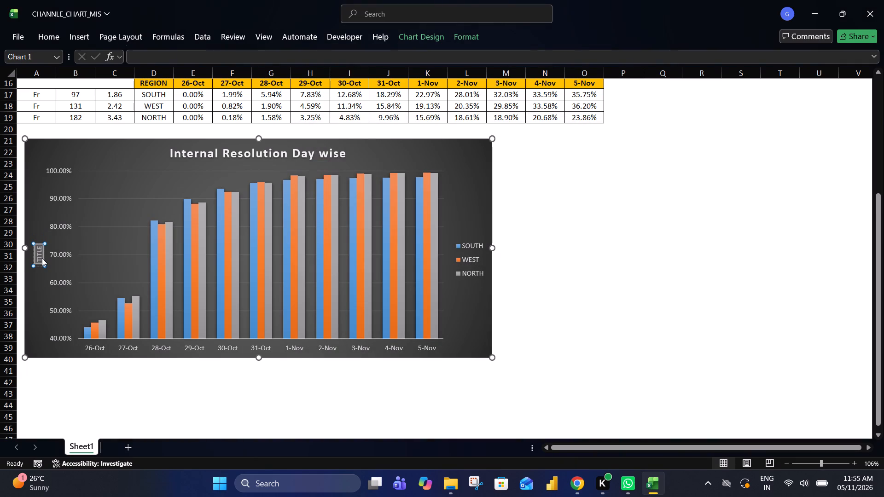
type("Re")
type("so")
key("l")
type("ution")
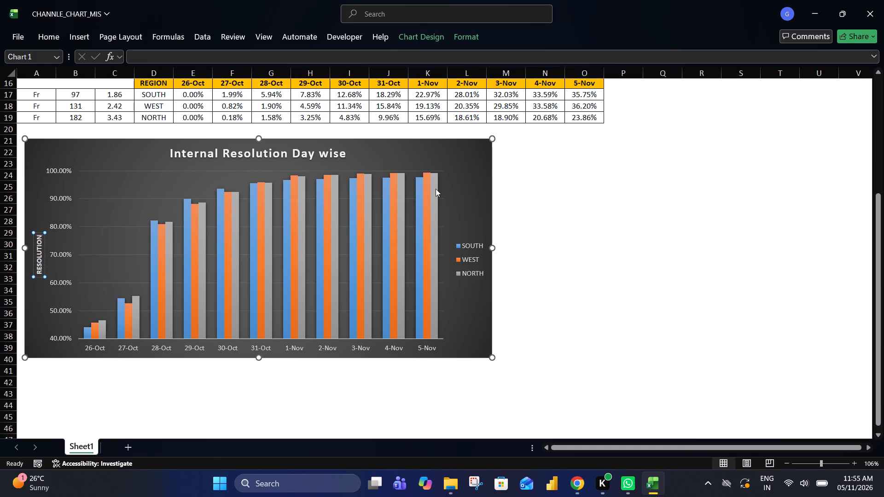
left_click(545, 242)
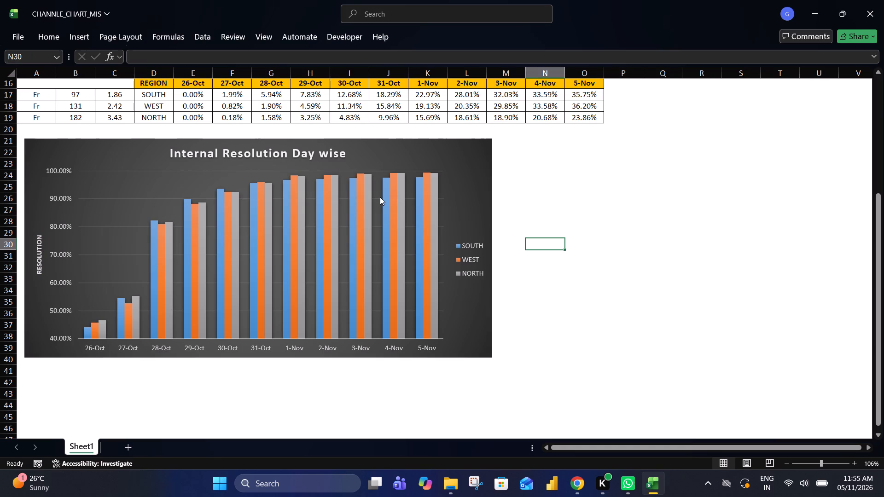
Select the whole column chart.
left_click(461, 172)
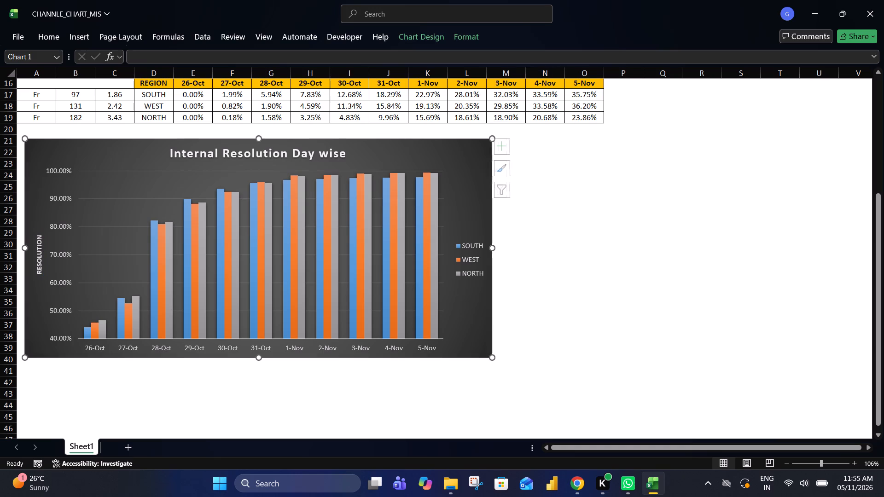
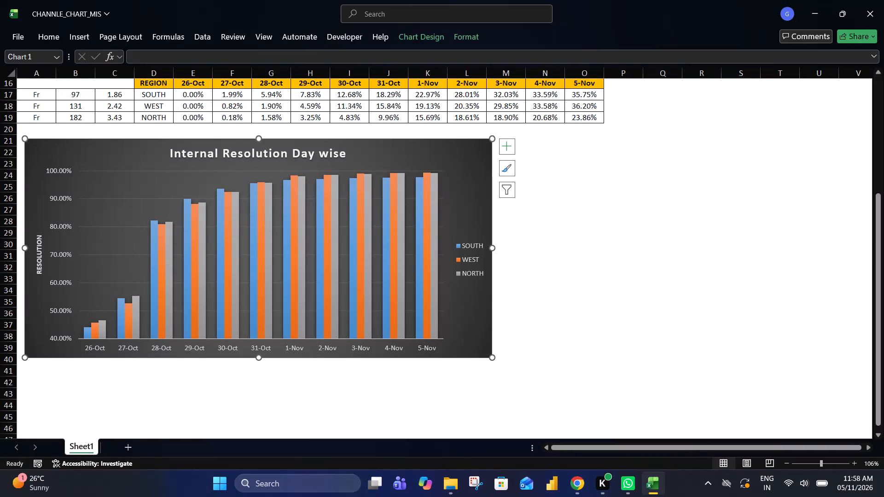
Copy the "Internal Resolution Day wise" chart and paste the duplicate at cell N21, beside the original.
left_click(446, 150)
key("ctrl+c")
left_click(532, 160)
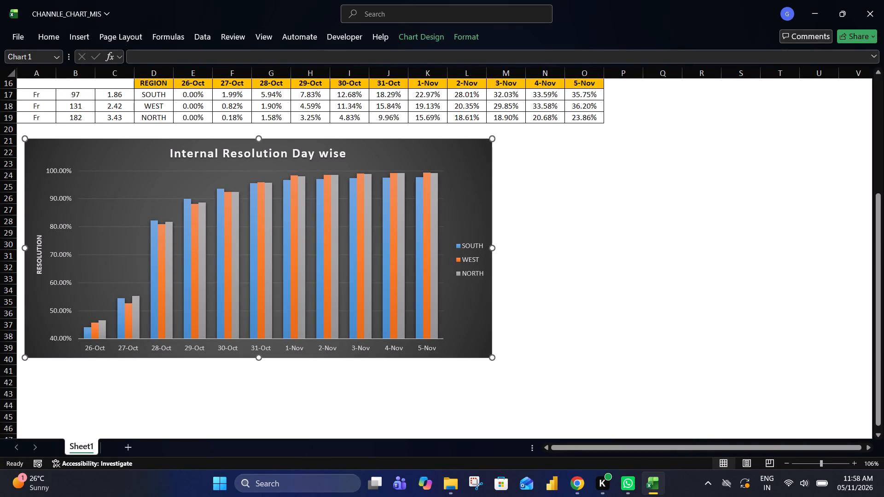
key("Up")
key("Left")
key("Up")
key("Right")
key("ctrl+v")
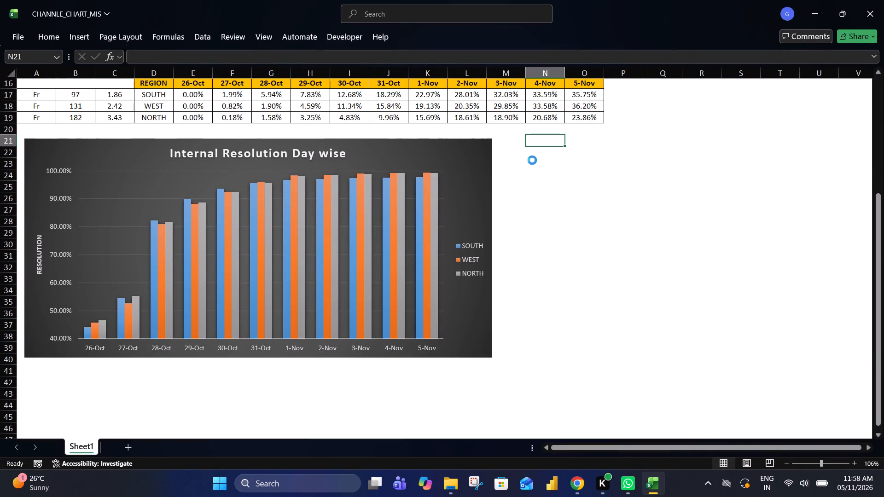
Change the duplicate chart's data range to the Hybrid table, Sheet1 cells D6:O9.
left_click(634, 157)
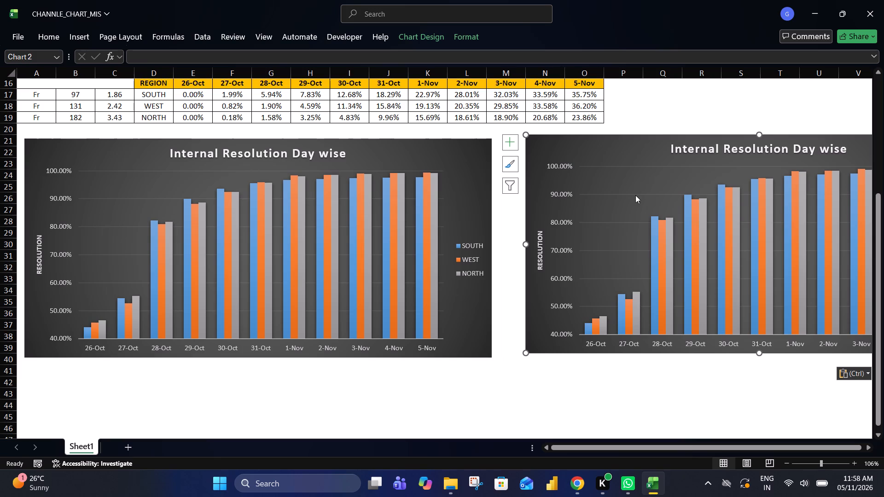
right_click(641, 147)
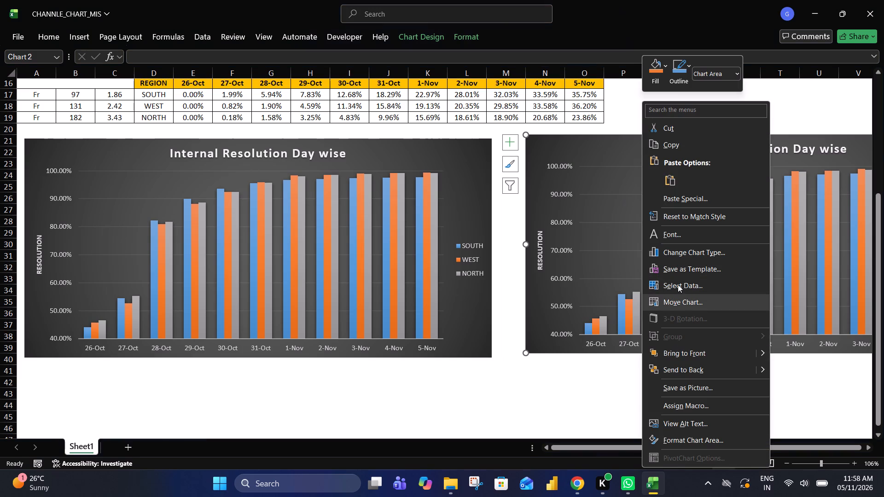
left_click(678, 284)
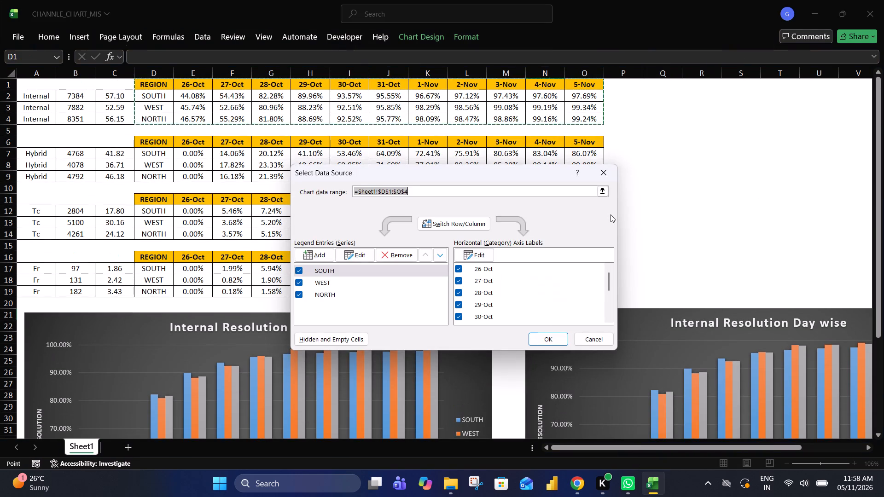
left_click(663, 190)
key("ctrl+Left")
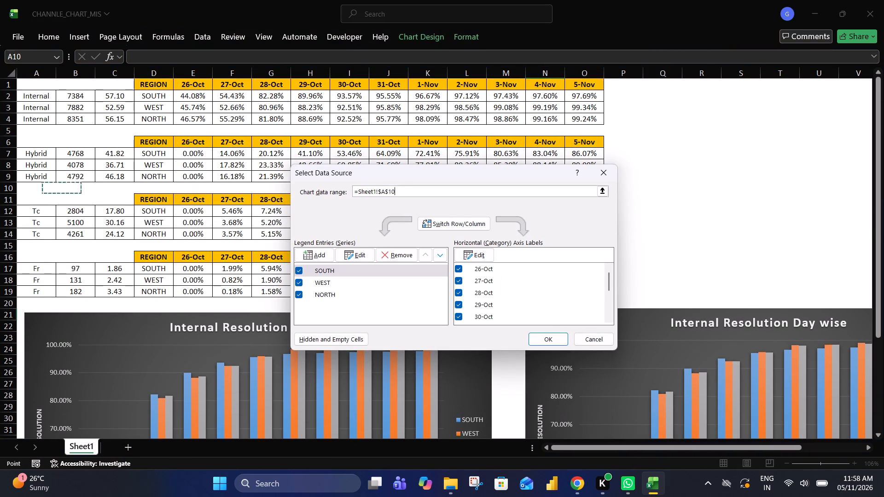
key("ctrl+Up")
key("ctrl+Left")
key("Right")
key("Right")
key("Right")
key("Up")
key("Up")
key("Up")
key("ctrl+shift+Right")
key("ctrl+shift+Down")
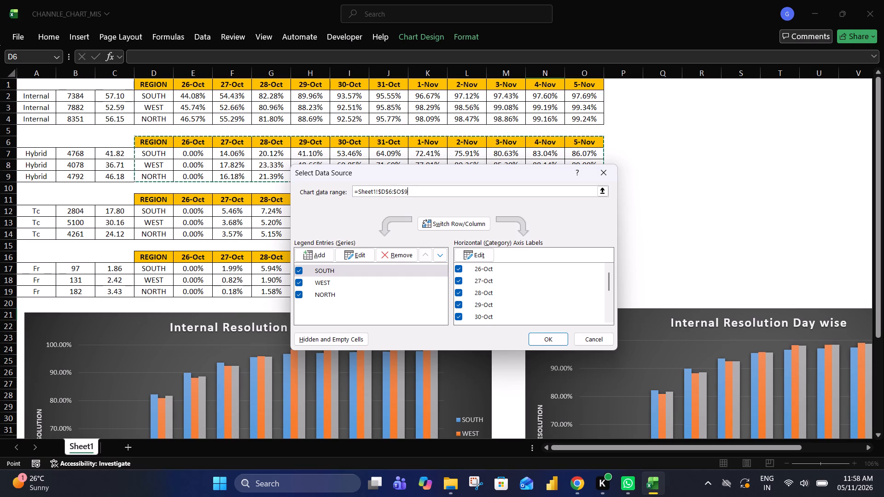
key("Return")
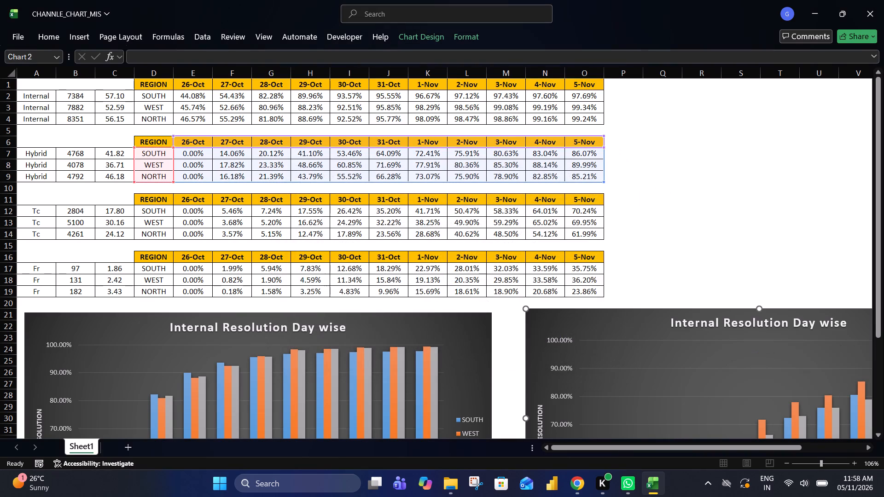
left_click(689, 225)
Replace the word "Internal" with "Hybrid" in the duplicate chart's title so it reads "Hybrid Resolution Day wise".
scroll(689, 225, "down", 2)
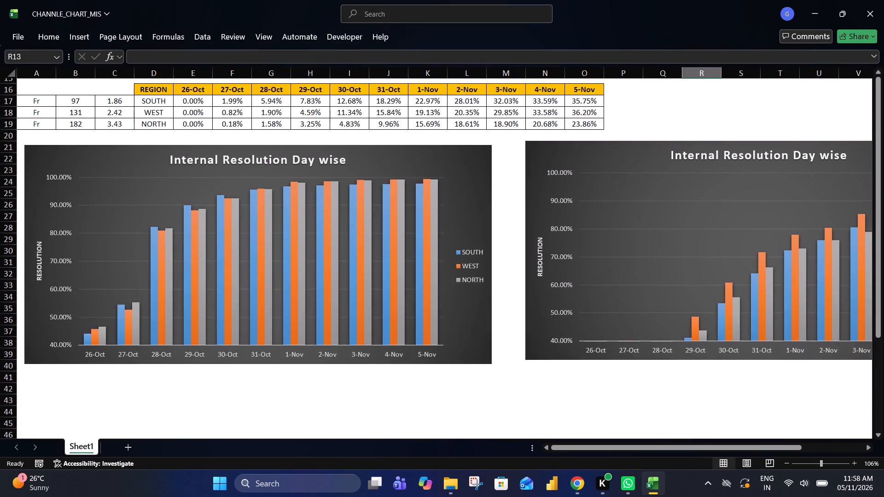
scroll(689, 225, "left", 3)
scroll(538, 207, "up", 4)
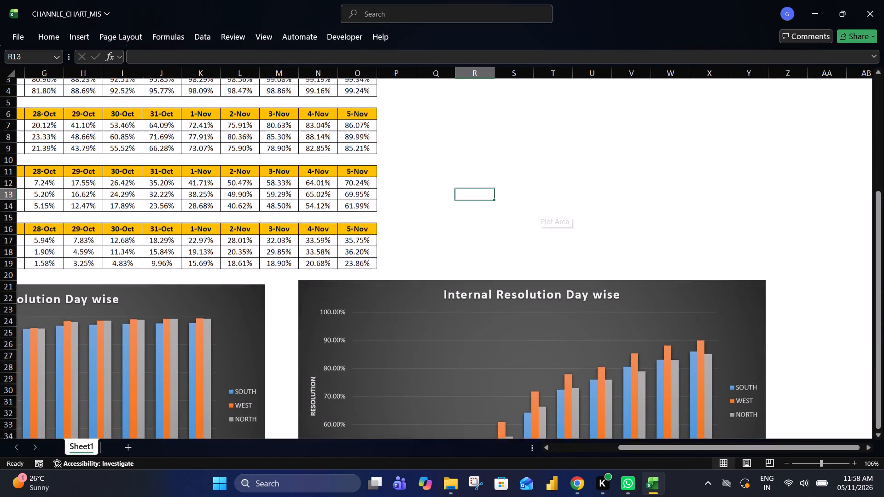
scroll(538, 207, "right", 14)
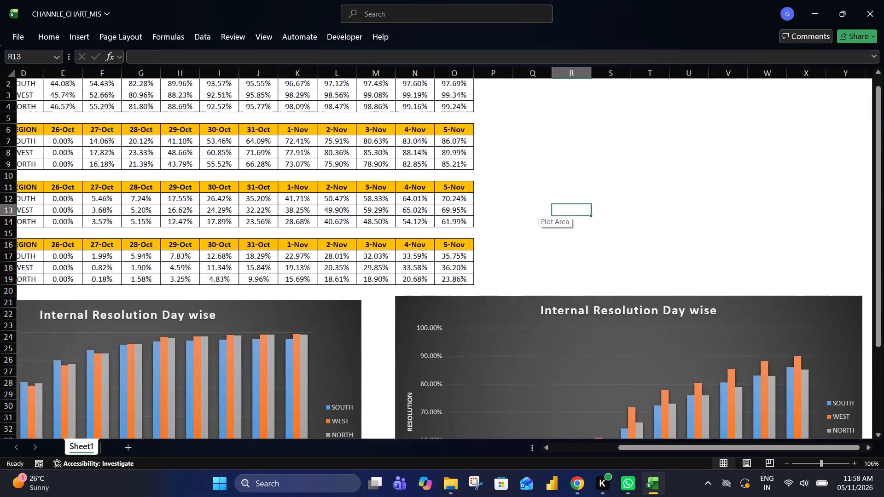
scroll(538, 207, "right", 3)
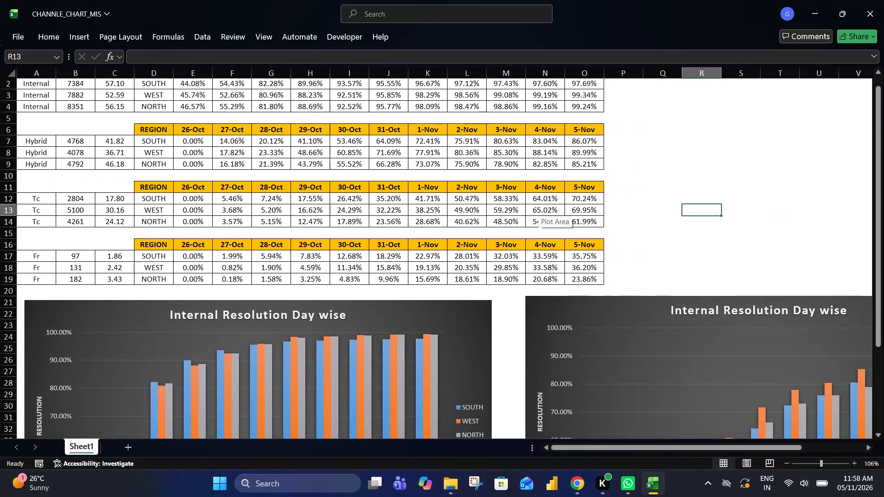
scroll(538, 207, "down", 2)
scroll(538, 207, "left", 5)
scroll(538, 207, "up", 1)
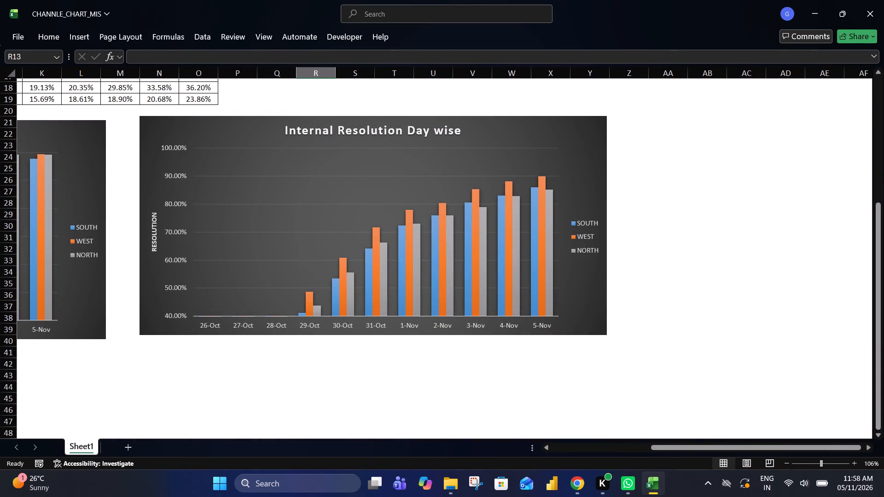
left_click(351, 139)
double_click(359, 135)
key("ctrl+Left")
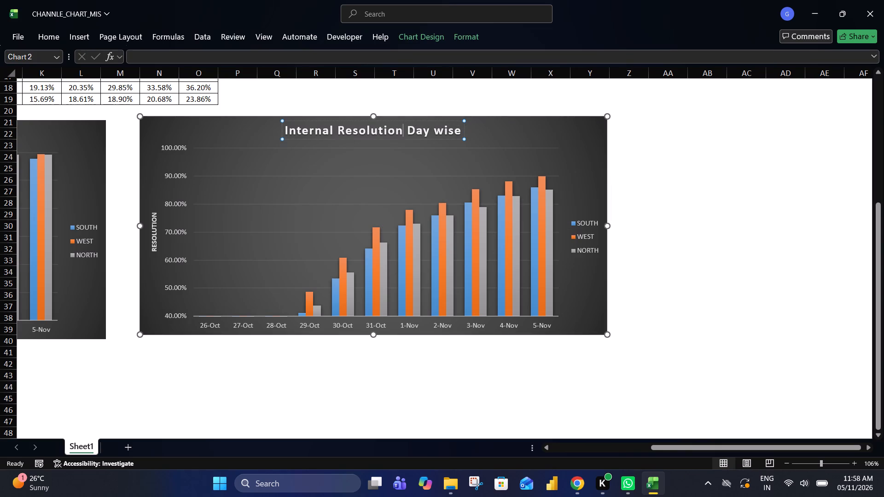
key("ctrl+Right")
key("Left")
key("ctrl+shift+Left")
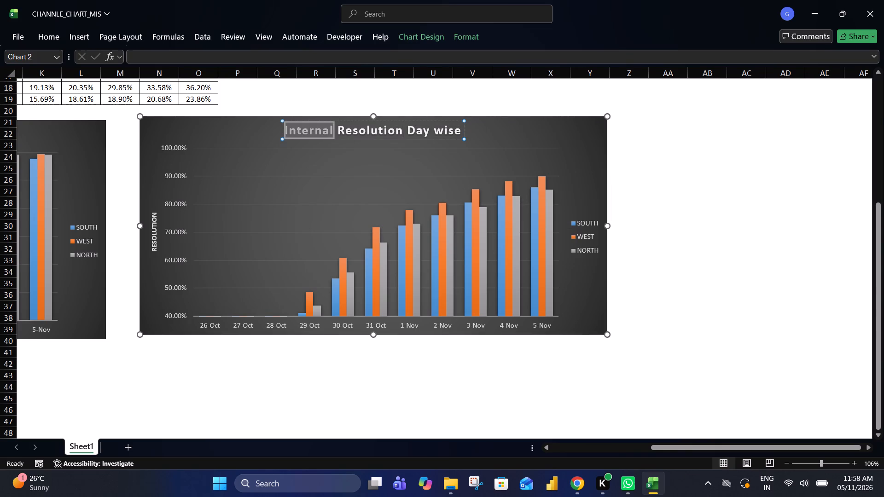
type("Hybrid")
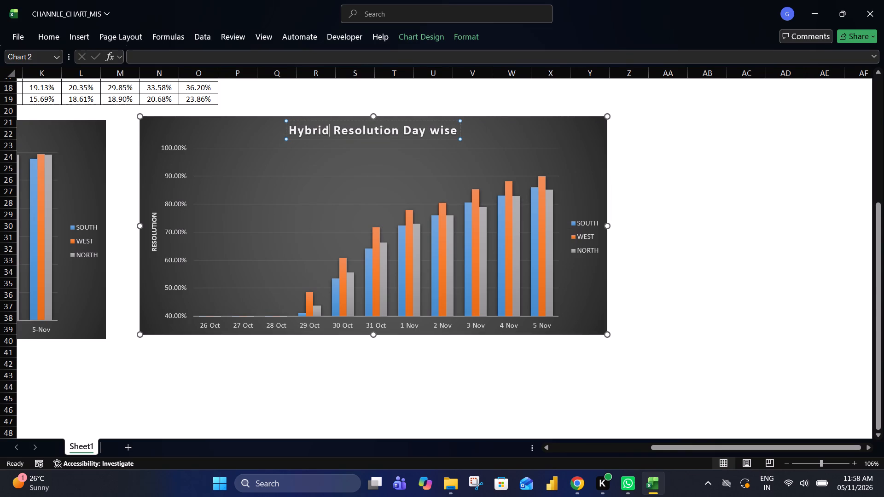
key("Return")
key("BackSpace")
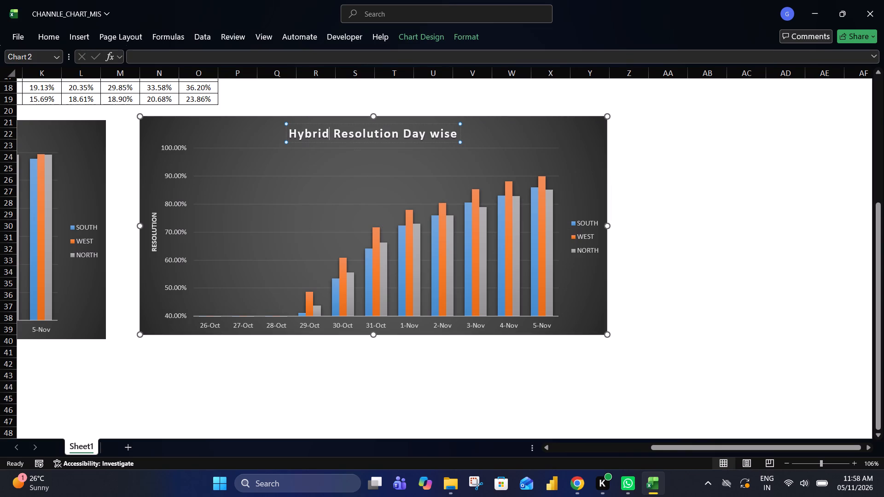
left_click(581, 150)
left_click(672, 185)
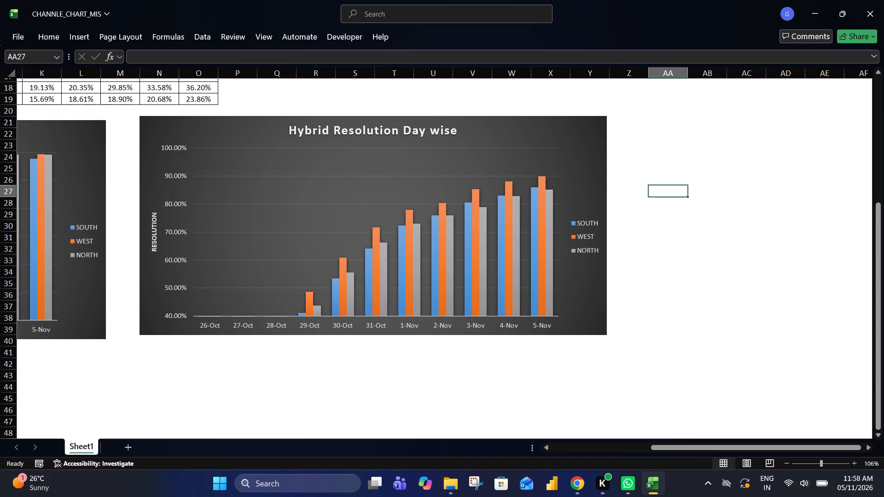
Select the whole "Hybrid Resolution Day wise" chart.
left_click(486, 143)
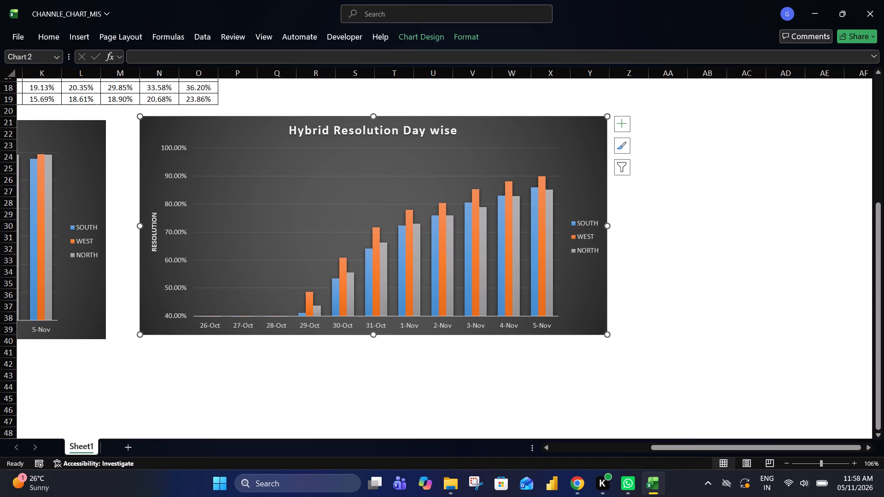
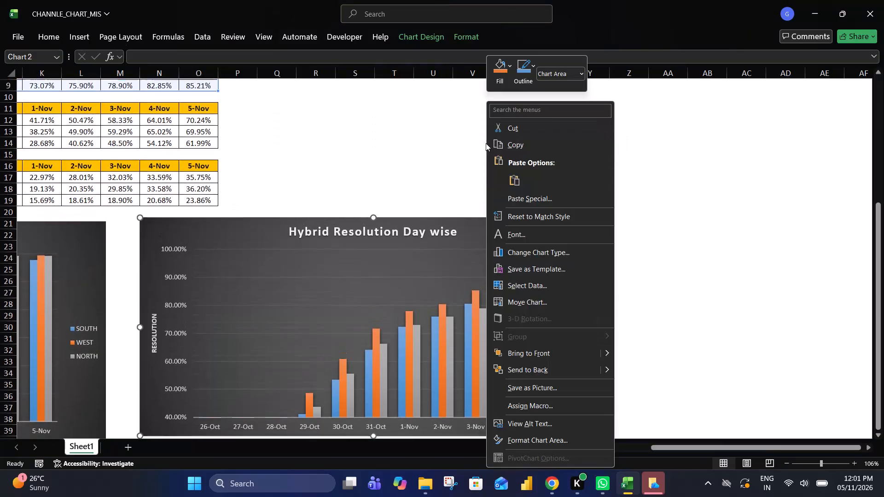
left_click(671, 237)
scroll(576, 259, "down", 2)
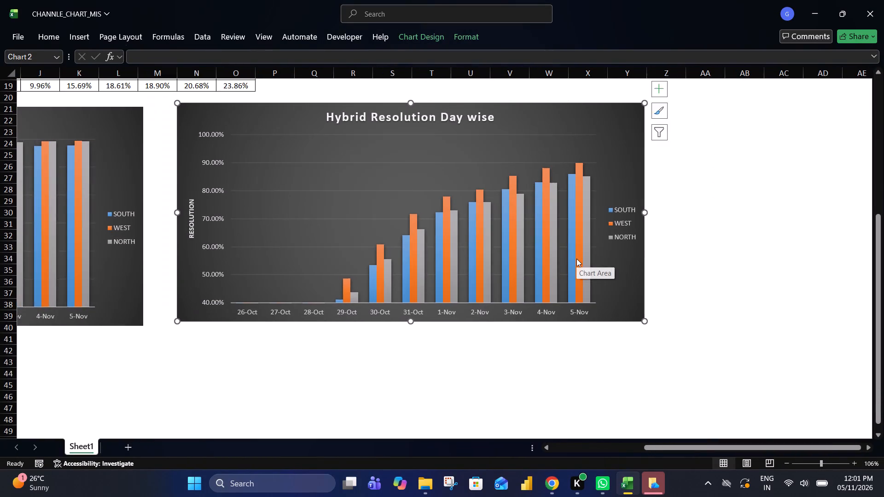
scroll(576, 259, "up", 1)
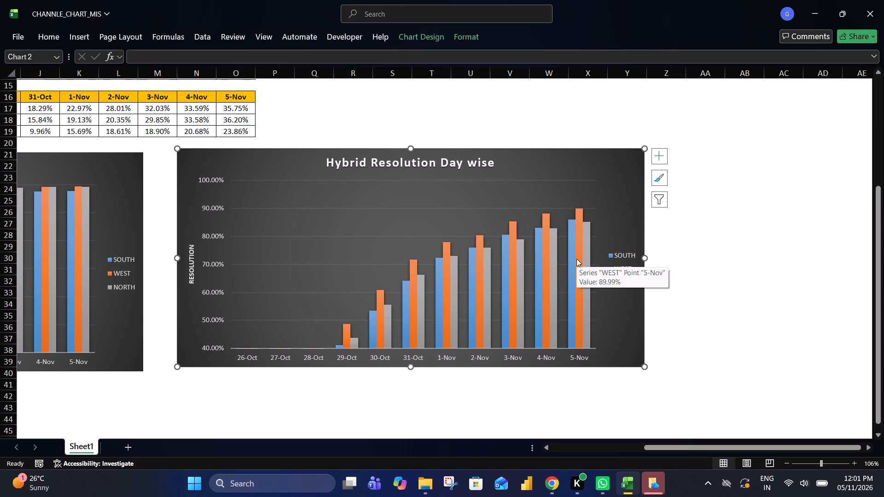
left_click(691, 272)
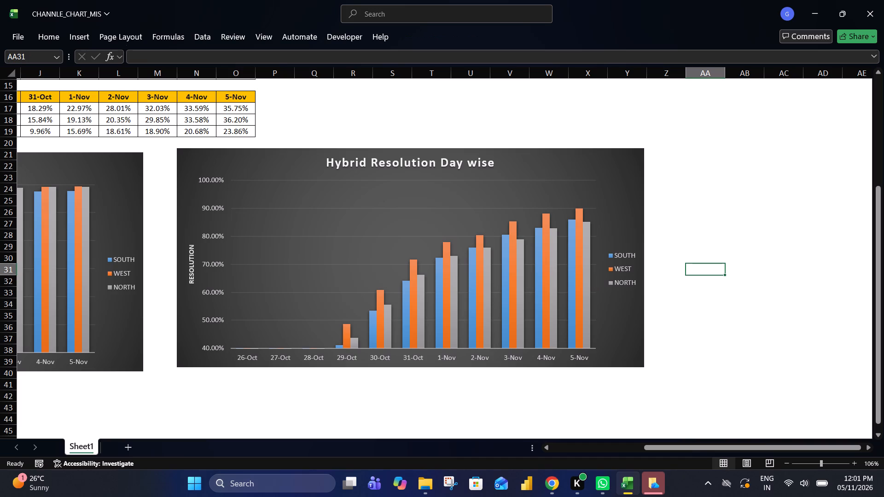
Open the axis formatting for the Hybrid chart's vertical axis and reset its minimum and maximum bounds to automatic.
scroll(455, 243, "right", 5)
scroll(455, 243, "up", 2)
scroll(455, 243, "down", 2)
scroll(455, 243, "left", 3)
left_click(364, 304)
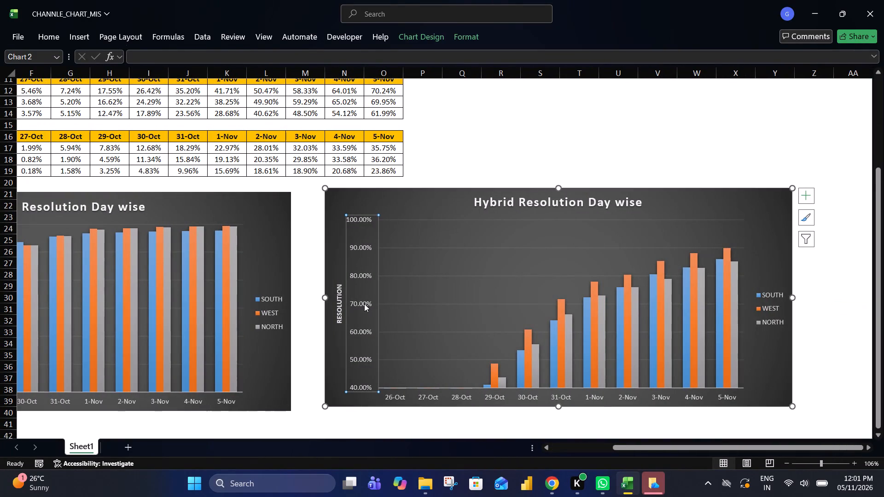
right_click(364, 304)
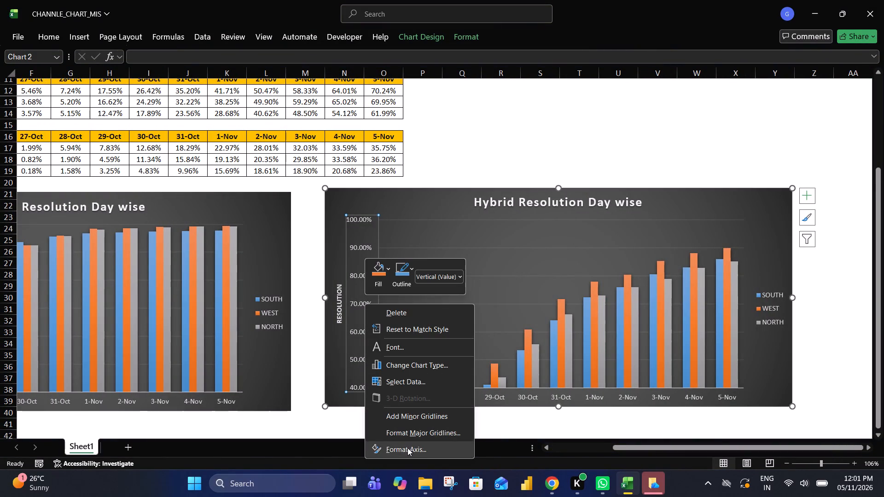
left_click(408, 449)
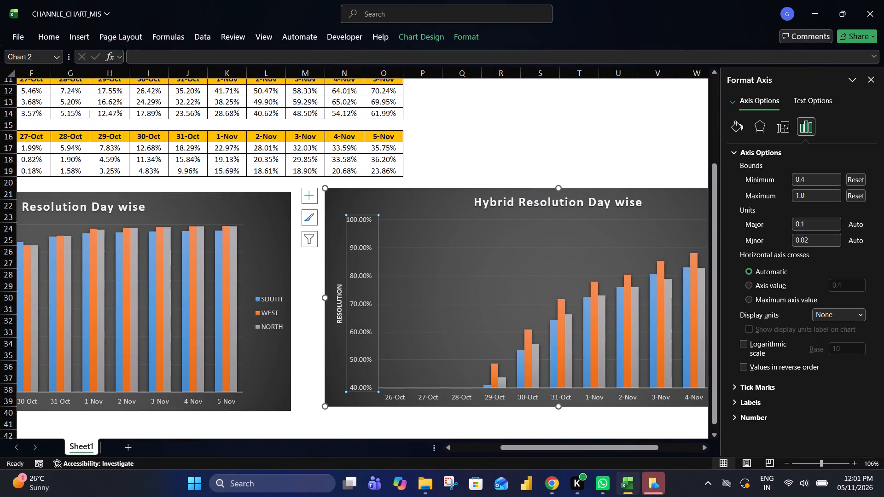
left_click(855, 185)
left_click(858, 197)
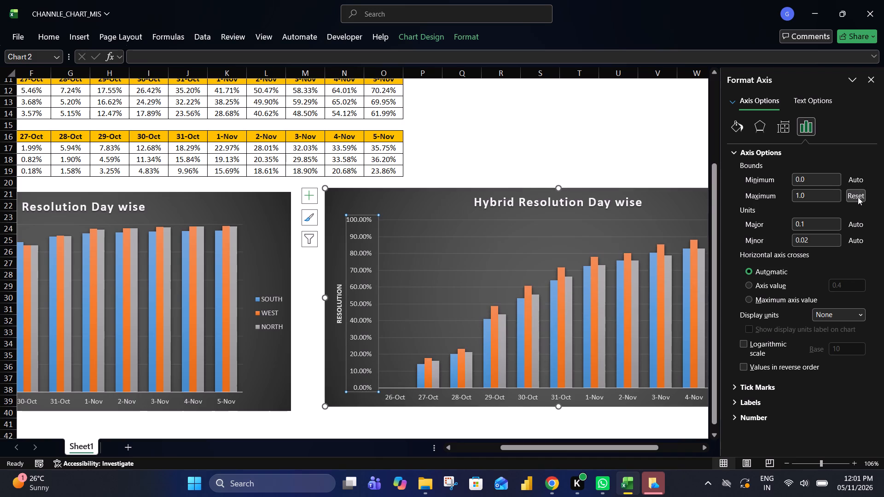
double_click(858, 197)
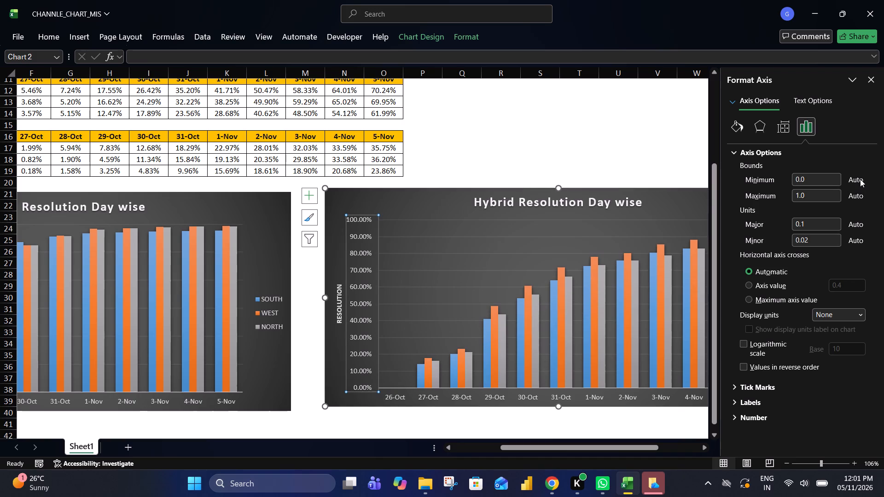
triple_click(860, 179)
triple_click(860, 179)
double_click(860, 179)
Set the minimum bound of the Hybrid chart's vertical axis to 0.1.
left_click(828, 181)
key("BackSpace")
key("1")
key("Return")
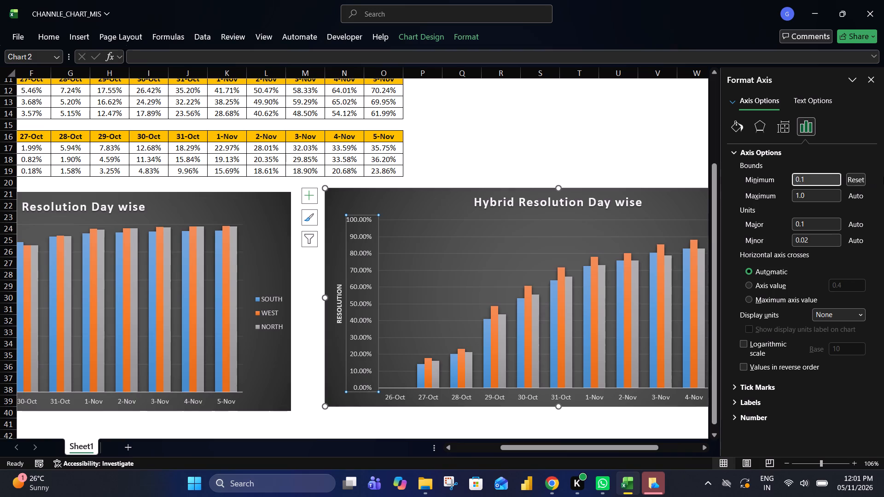
Examine the rescaled Hybrid chart alongside the channel tables and the Internal chart.
scroll(611, 223, "up", 3)
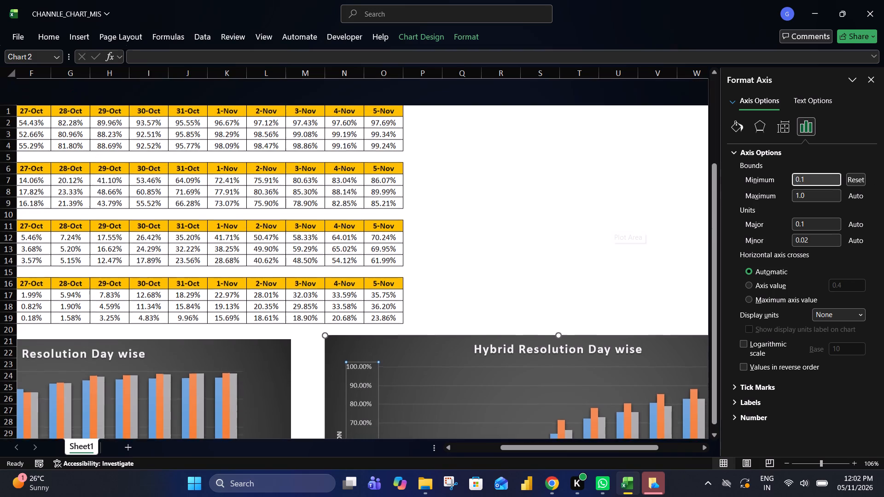
scroll(611, 223, "right", 6)
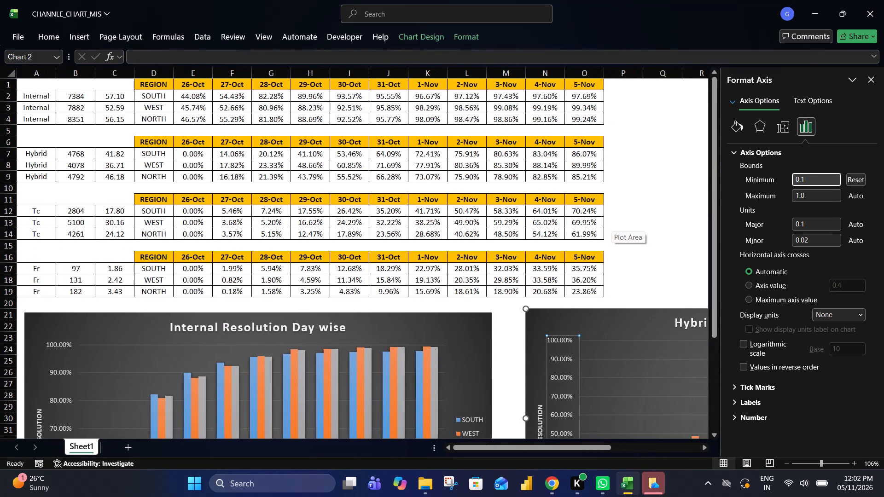
scroll(611, 223, "left", 3)
scroll(611, 223, "down", 2)
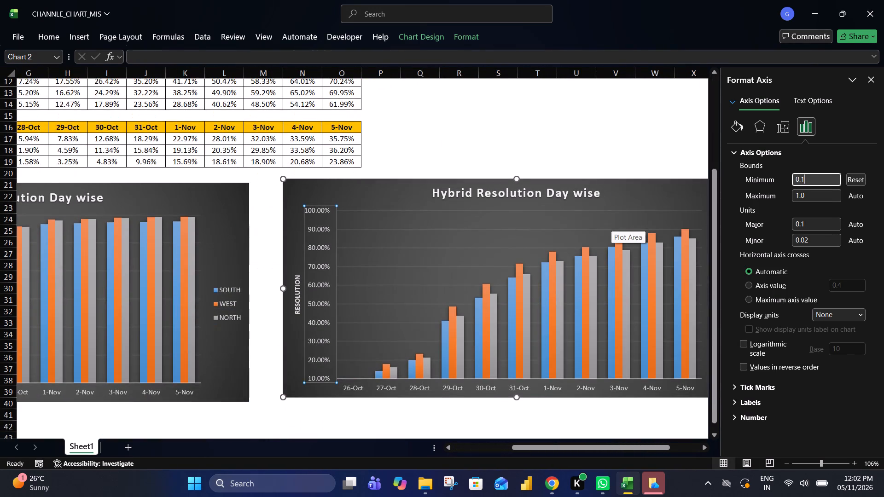
scroll(611, 223, "left", 3)
scroll(611, 223, "up", 3)
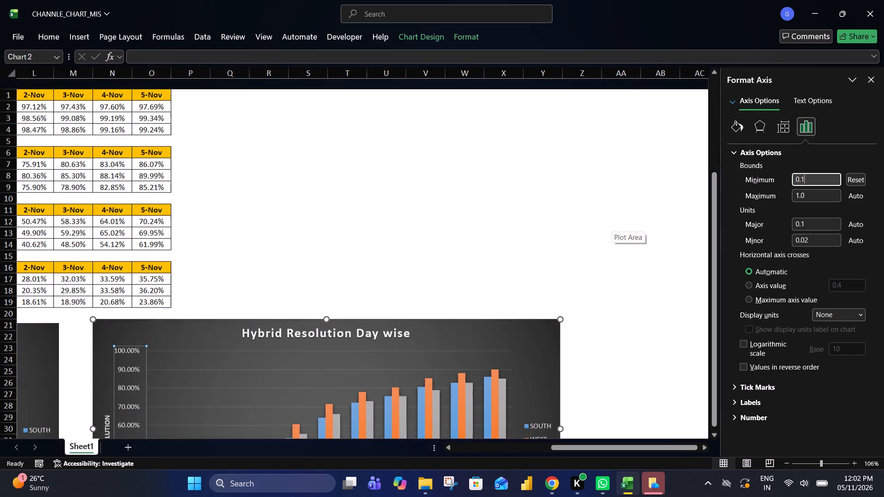
scroll(611, 223, "up", 1)
scroll(611, 223, "right", 5)
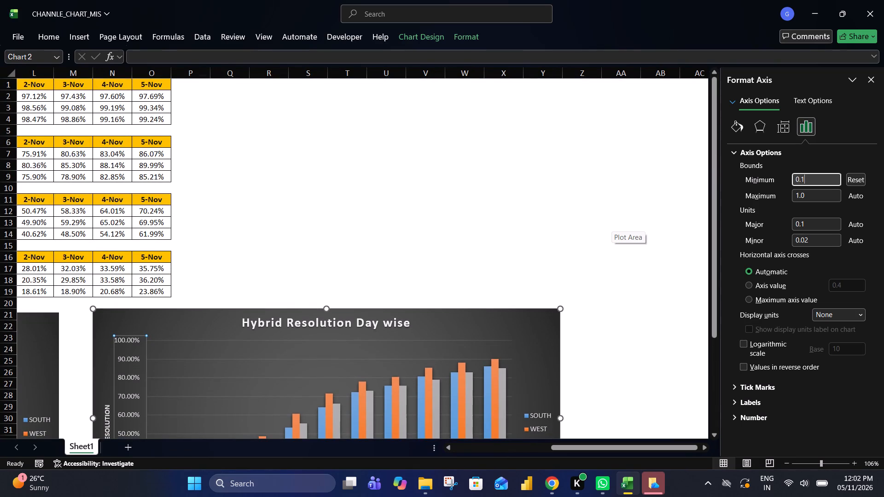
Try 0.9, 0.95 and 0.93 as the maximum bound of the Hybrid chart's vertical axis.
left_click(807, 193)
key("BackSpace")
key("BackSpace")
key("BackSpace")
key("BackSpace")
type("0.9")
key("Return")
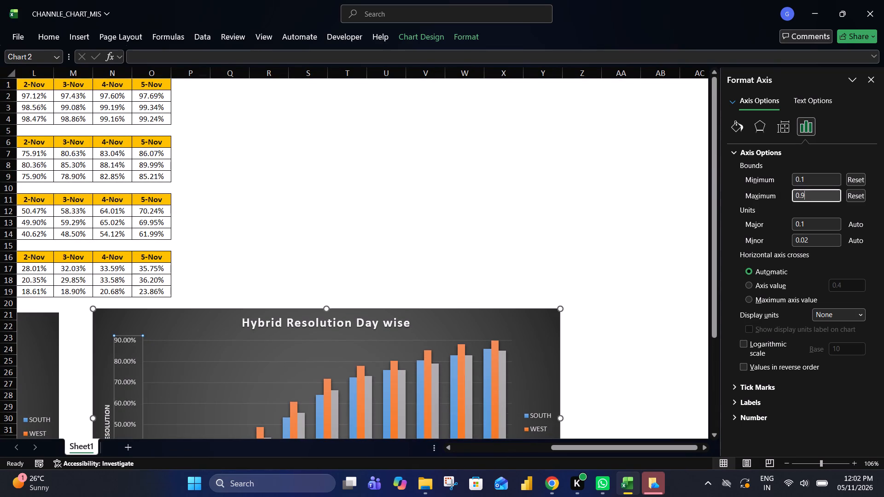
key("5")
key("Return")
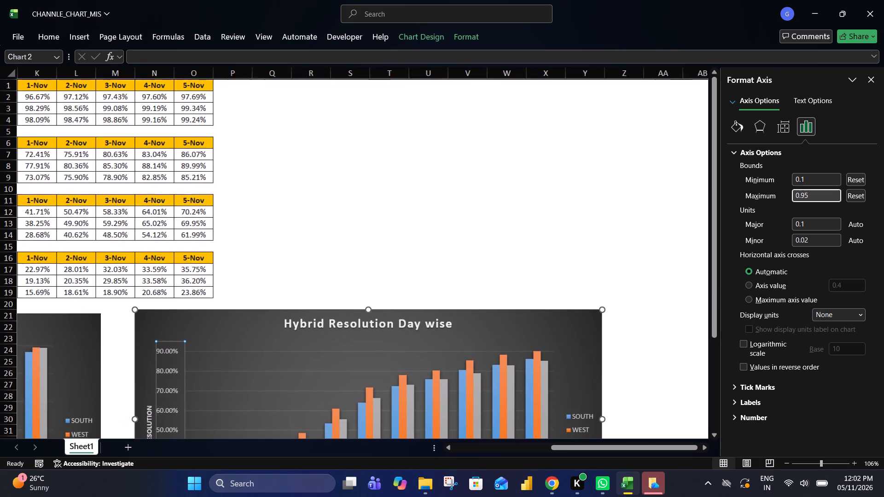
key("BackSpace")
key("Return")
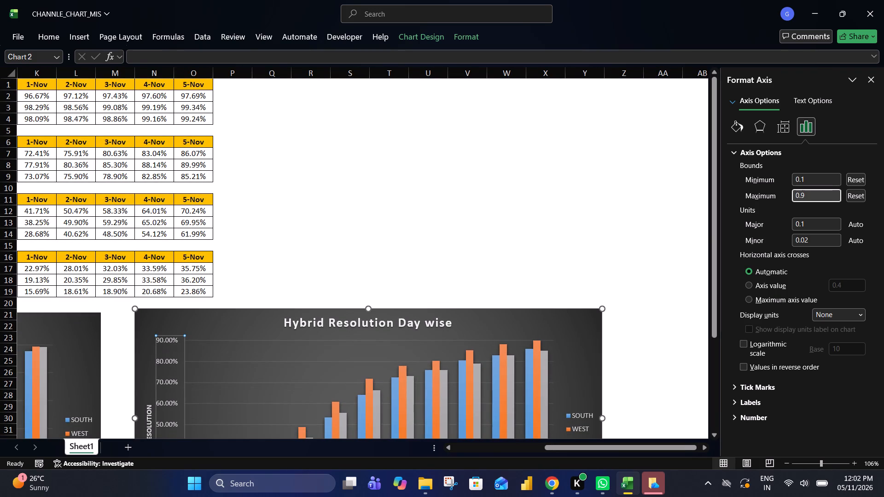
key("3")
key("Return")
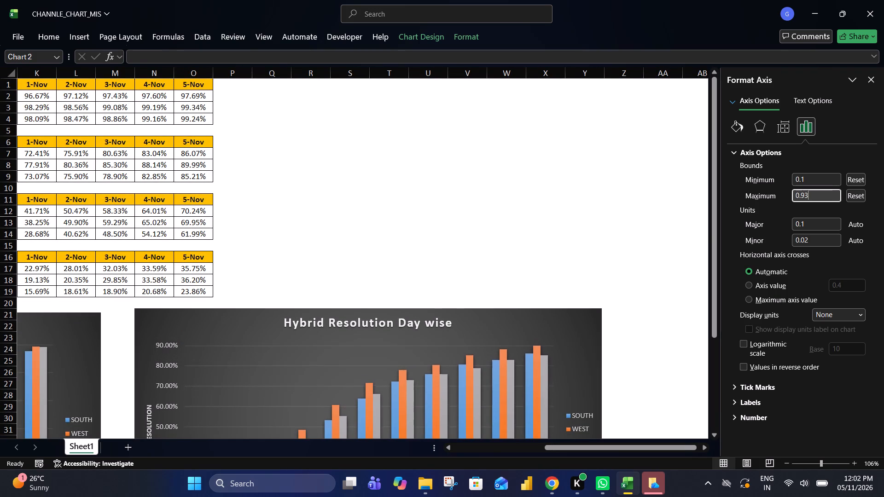
Set the maximum bound of the Hybrid chart's vertical axis to 0.95 and deselect the chart.
key("BackSpace")
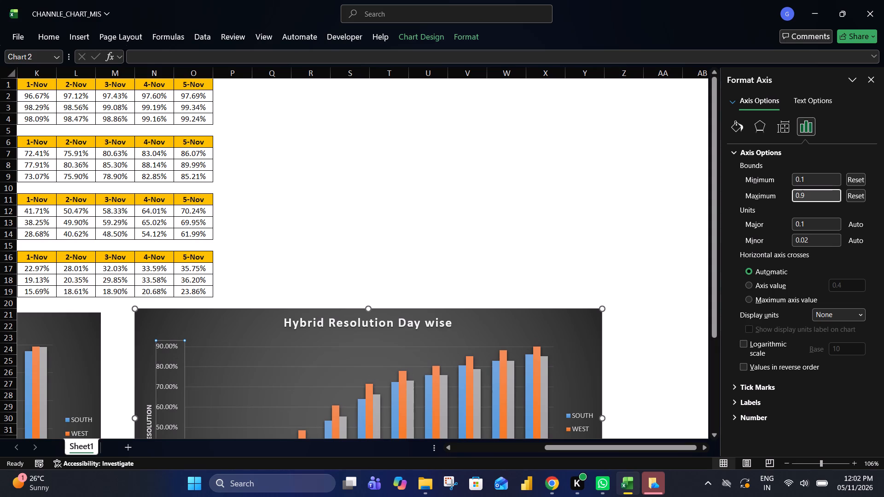
key("5")
key("Return")
left_click(562, 185)
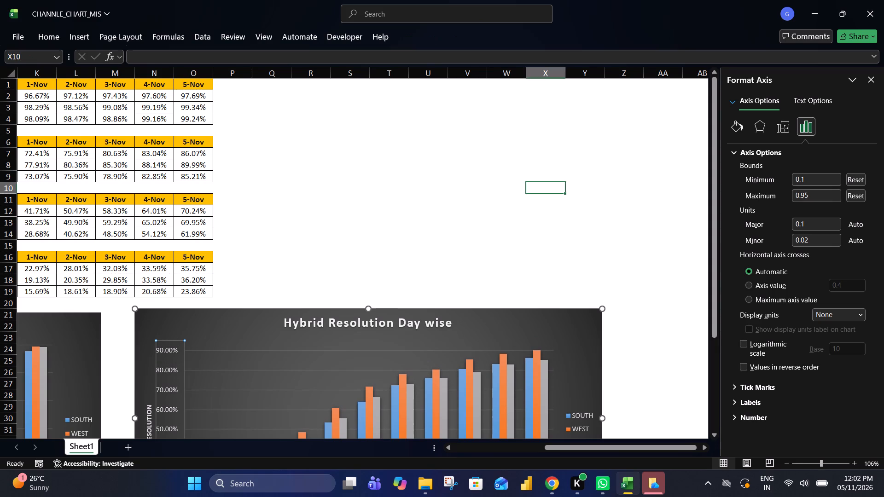
Move the Hybrid chart close beside the Internal chart, with the top edges of both charts aligned.
scroll(562, 185, "right", 4)
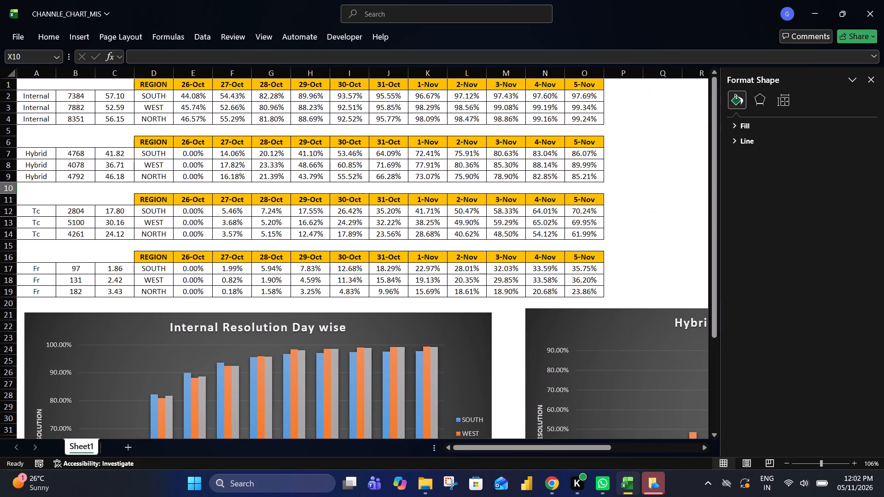
scroll(568, 251, "down", 2)
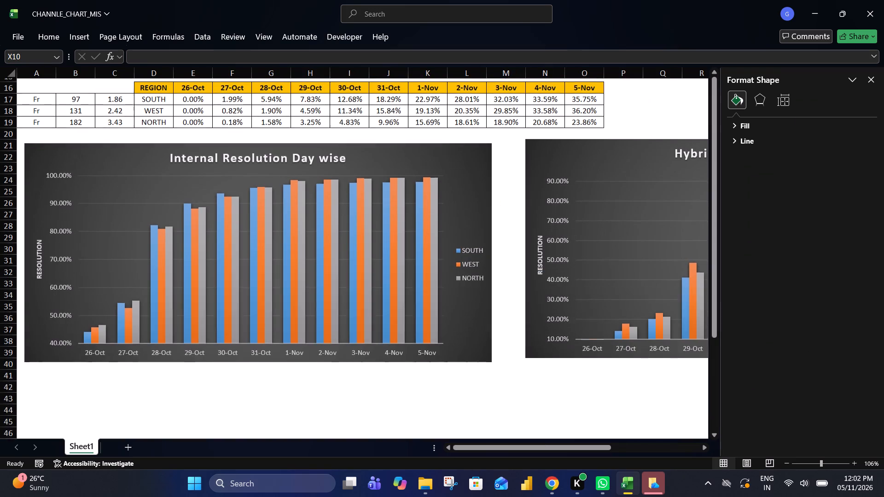
scroll(568, 251, "left", 13)
scroll(446, 188, "right", 2)
left_click(511, 166)
left_click_drag(523, 163, 506, 167)
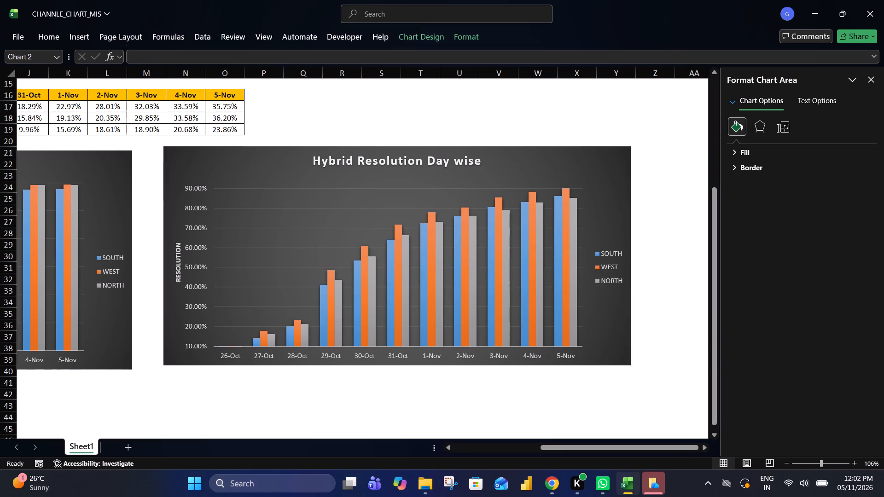
left_click_drag(506, 167, 494, 168)
left_click(523, 143)
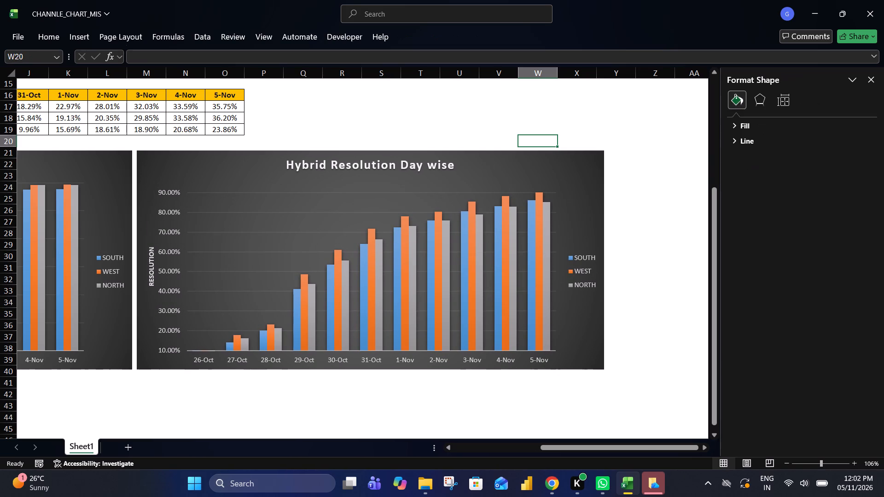
Check the placement of the two charts and save the workbook.
scroll(523, 143, "right", 4)
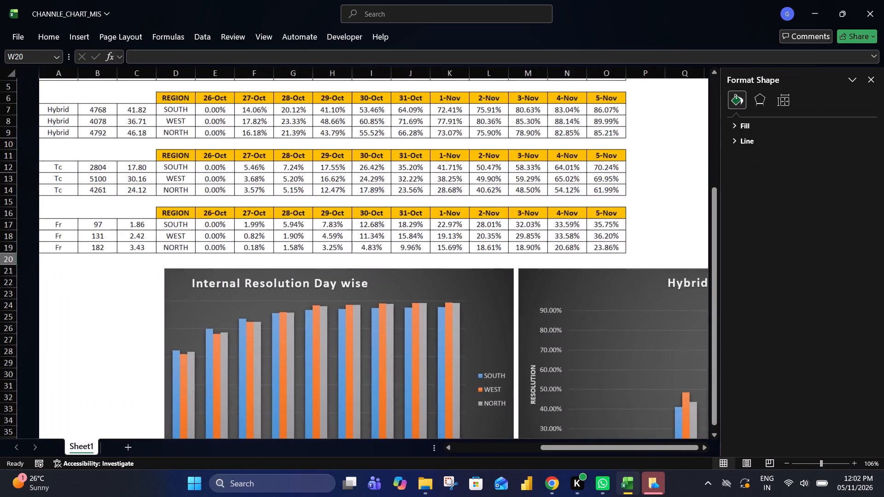
scroll(390, 239, "down", 2)
scroll(390, 239, "up", 1)
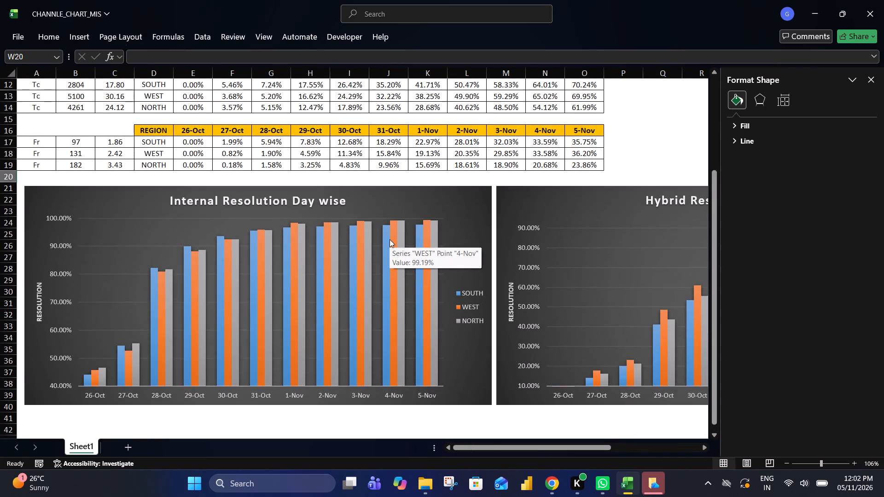
key("ctrl+s")
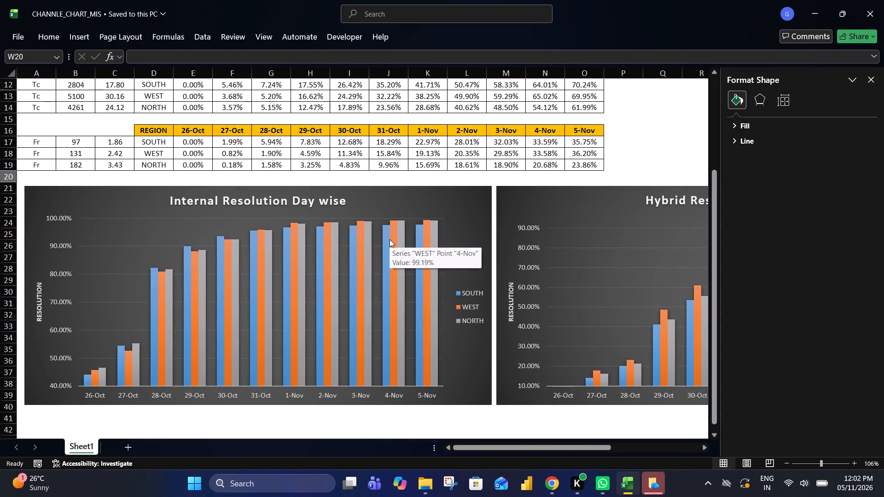
Copy the "Internal Resolution Day wise" chart and paste the duplicate at cell C43, below the original.
left_click(413, 208)
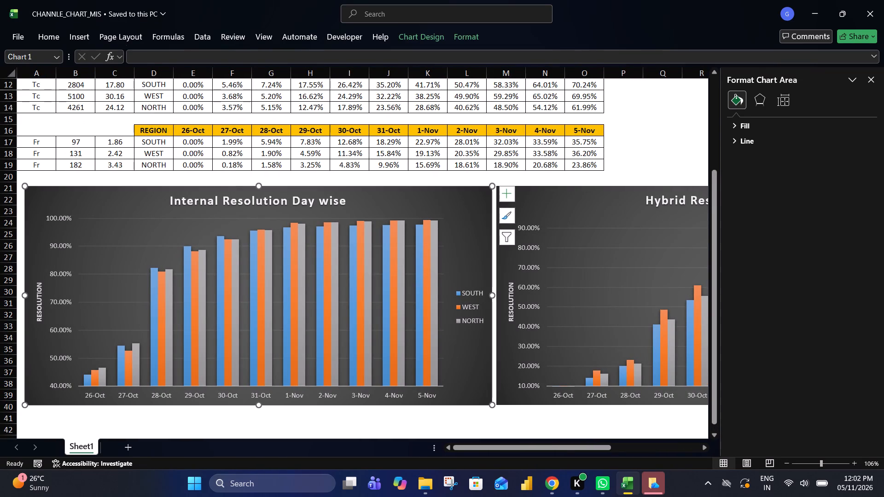
key("ctrl+c")
scroll(307, 230, "down", 3)
left_click(127, 240)
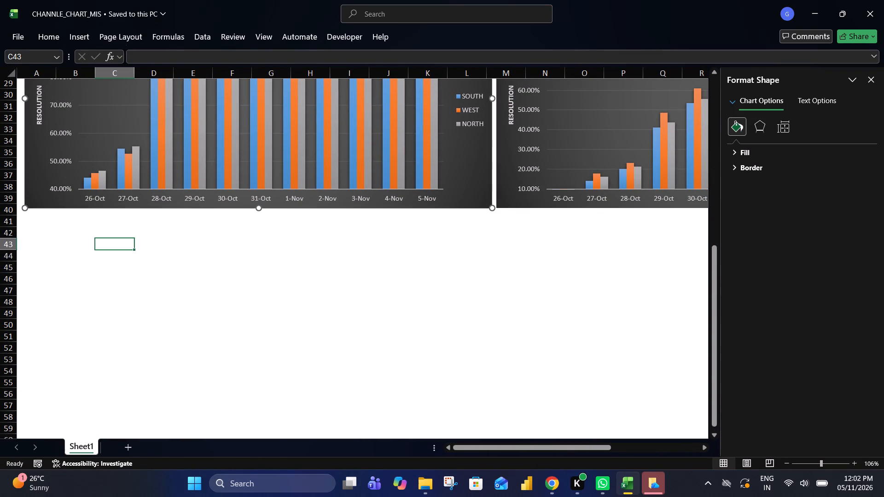
key("ctrl+v")
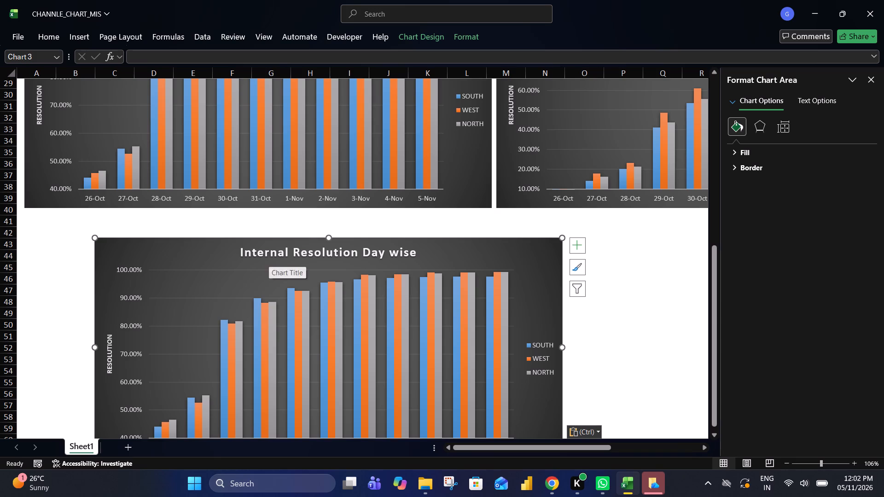
Change the duplicated chart's data source to the Tc table, headers included, in range D11:O14.
left_click(223, 260)
right_click(223, 260)
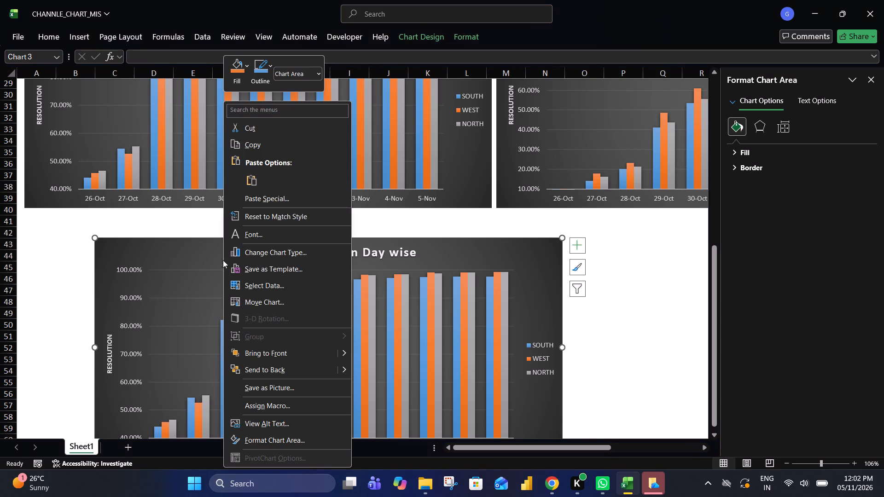
left_click(284, 283)
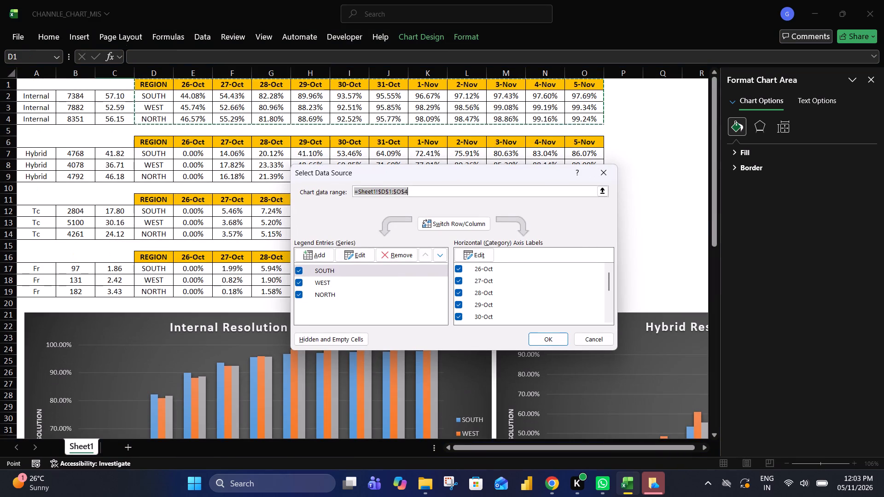
scroll(223, 233, "up", 2)
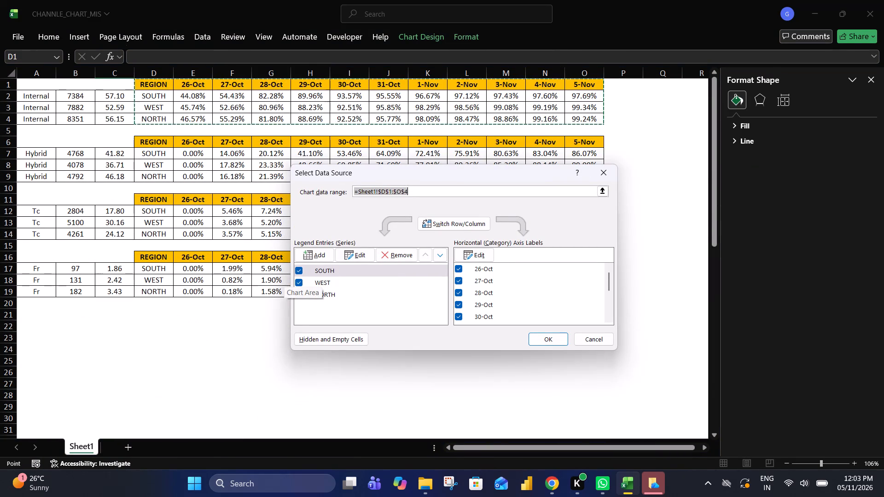
left_click(153, 234)
key("ctrl+Up")
key("ctrl+shift+Right")
key("ctrl+shift+Down")
key("Return")
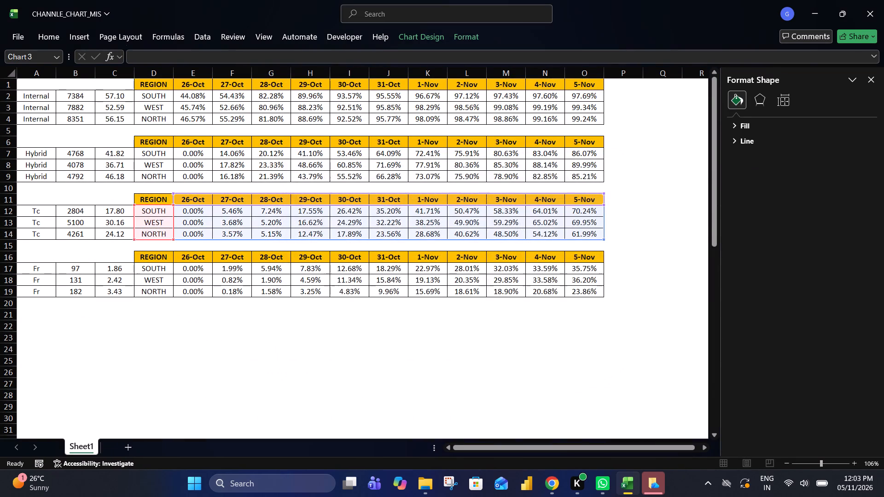
Deselect the duplicated chart and review its columns and axis against the Tc table data.
scroll(262, 297, "down", 7)
scroll(262, 297, "up", 1)
scroll(262, 297, "down", 1)
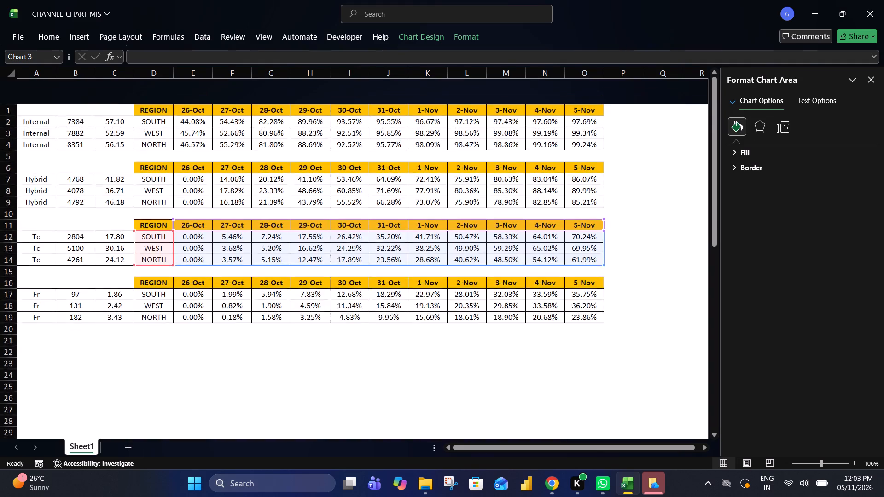
scroll(262, 297, "down", 1)
key("Return")
left_click(415, 274)
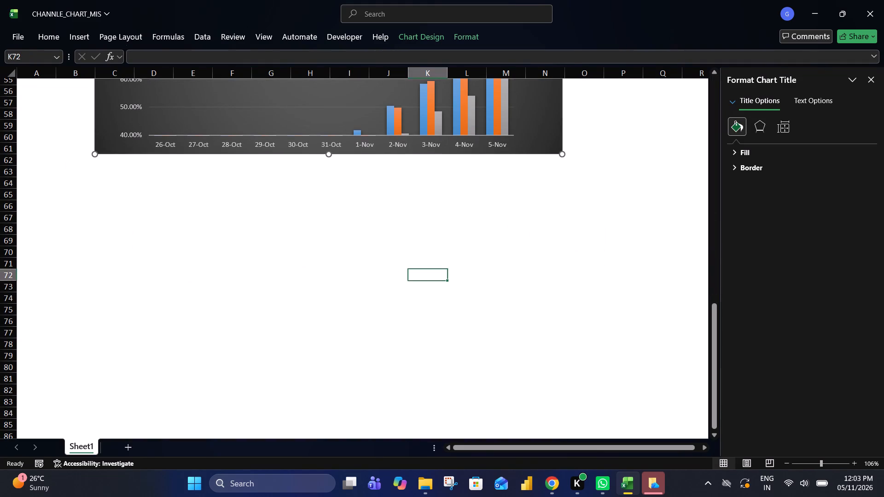
scroll(415, 274, "up", 4)
scroll(415, 274, "down", 1)
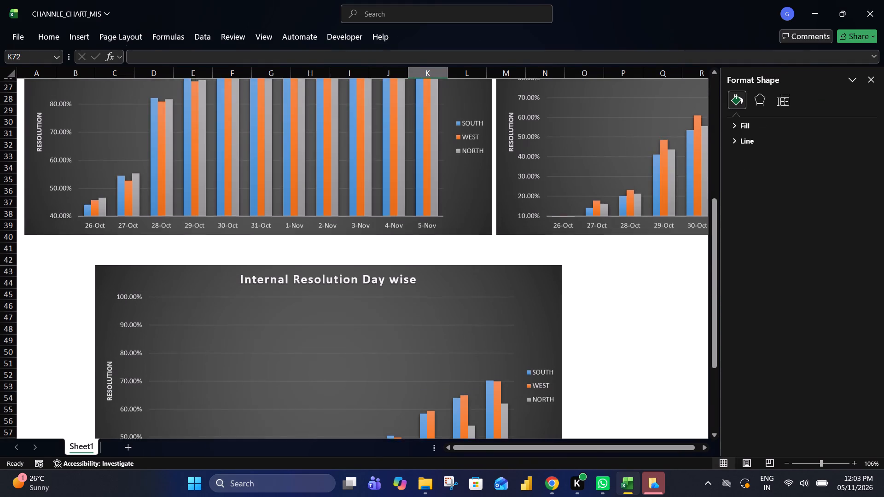
scroll(415, 274, "down", 1)
scroll(415, 274, "up", 1)
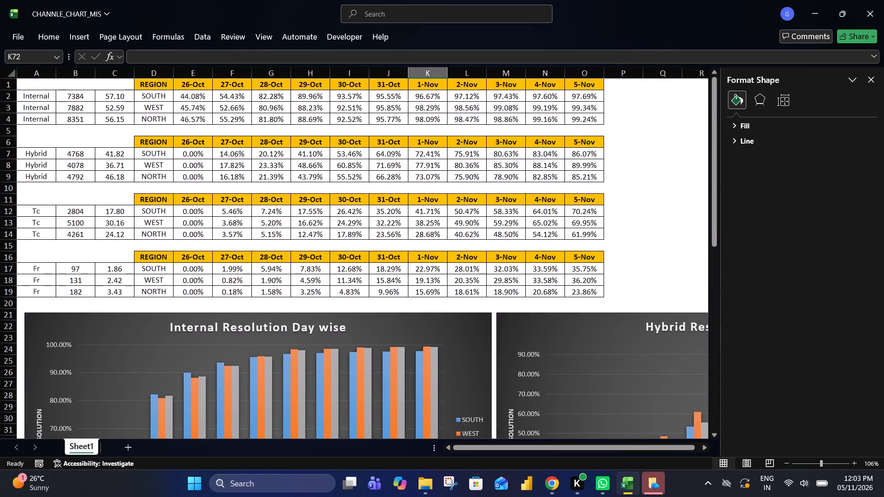
scroll(415, 274, "down", 5)
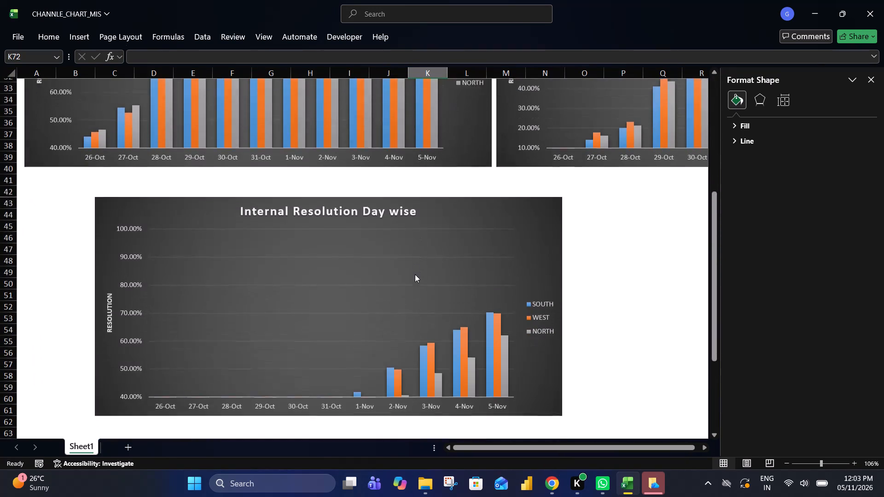
Replace "Internal" with "TC" in the duplicated chart's title so it reads "TC Resolution Day wise", and deselect the chart.
left_click(300, 198)
double_click(300, 198)
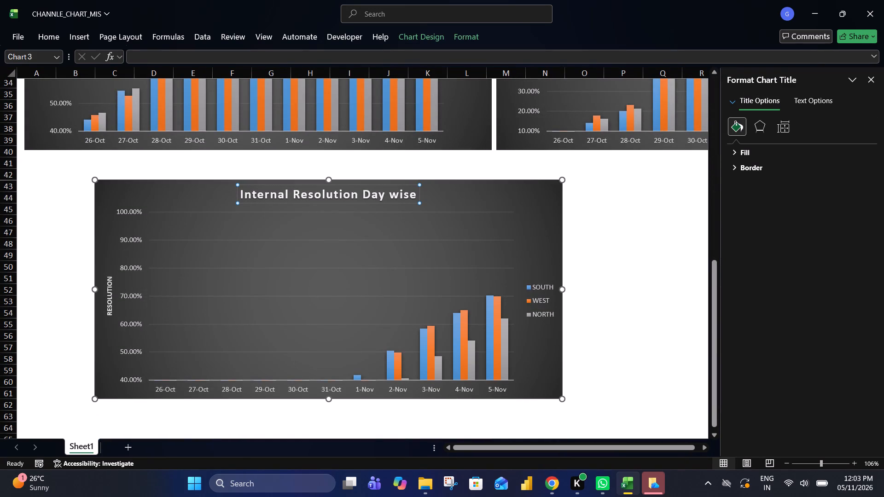
key("ctrl+Left")
key("ctrl+Right")
key("Left")
key("ctrl+shift+Left")
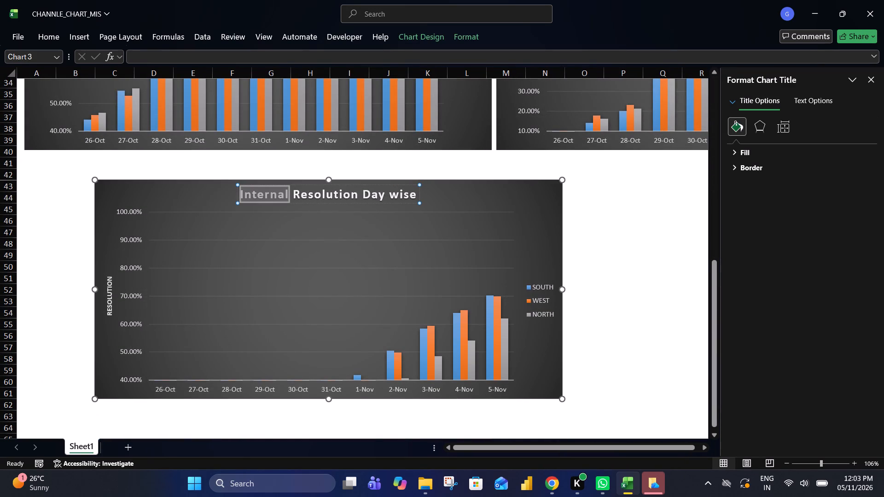
key("Return")
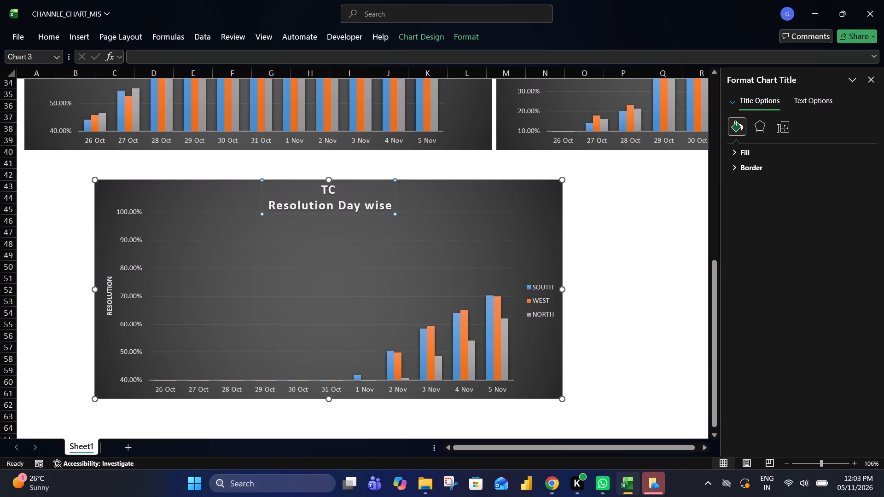
key("BackSpace")
left_click(594, 280)
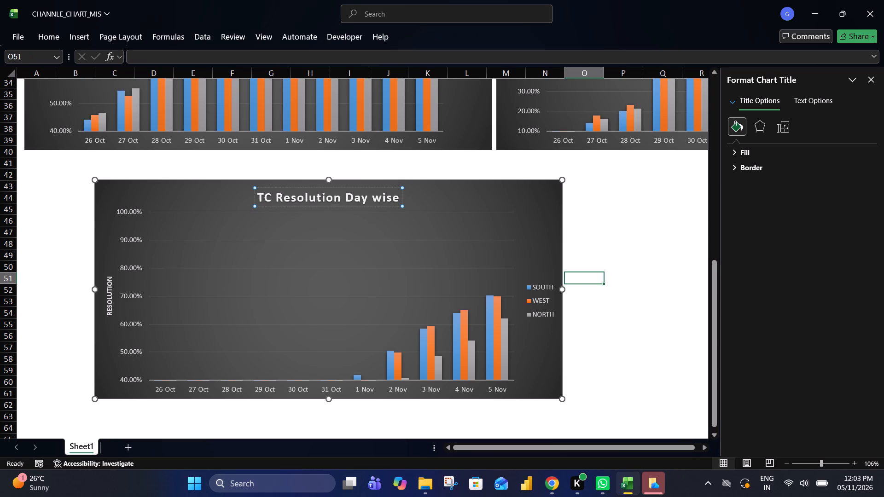
Select the plot area of the TC chart and bring up its formatting options.
left_click(506, 198)
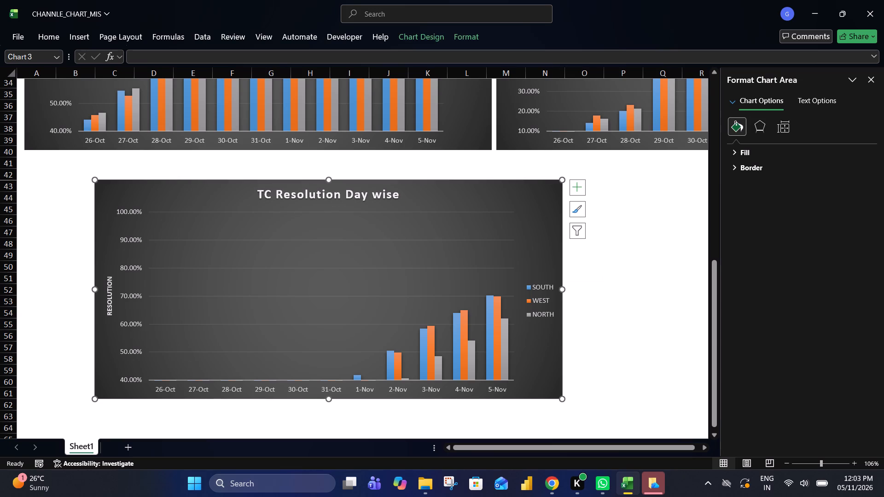
right_click(507, 211)
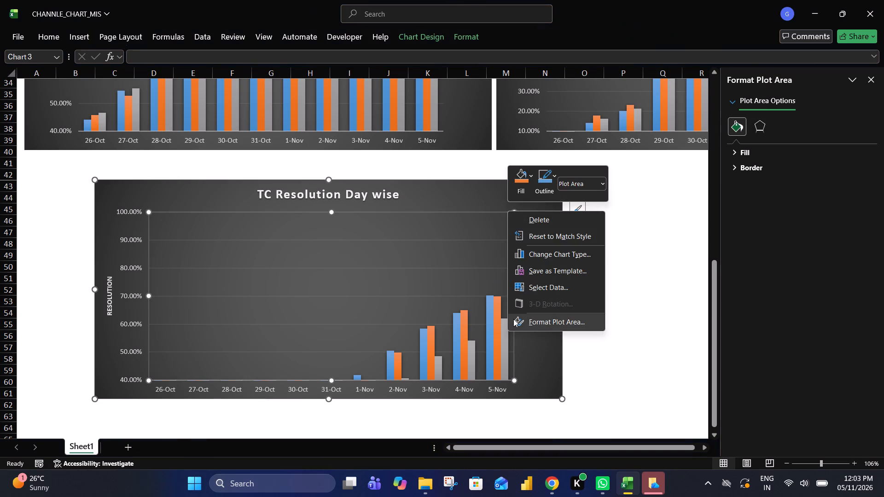
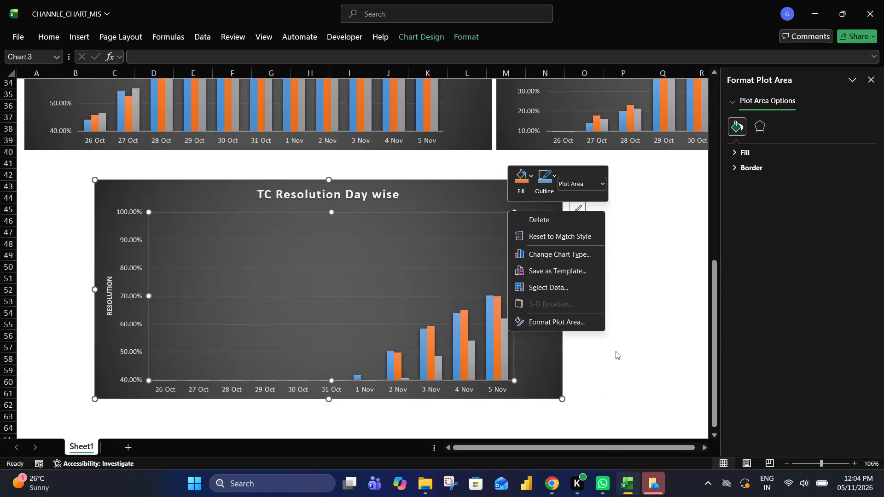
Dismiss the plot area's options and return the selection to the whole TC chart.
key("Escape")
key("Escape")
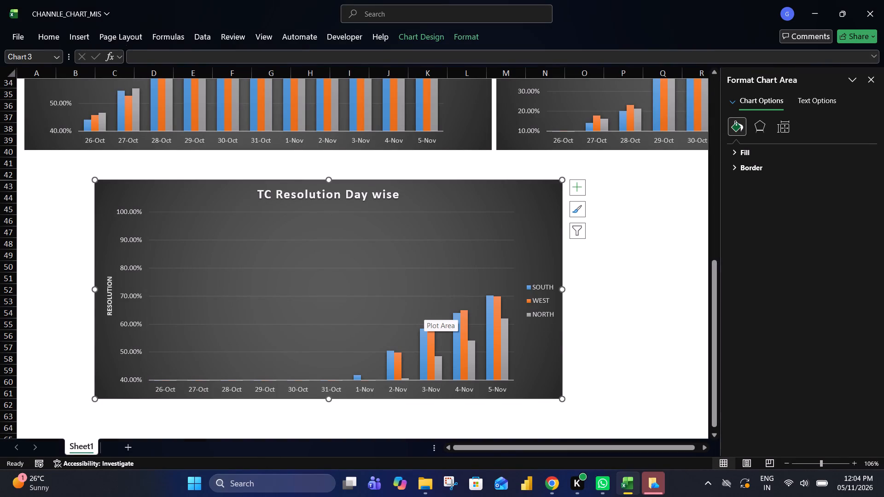
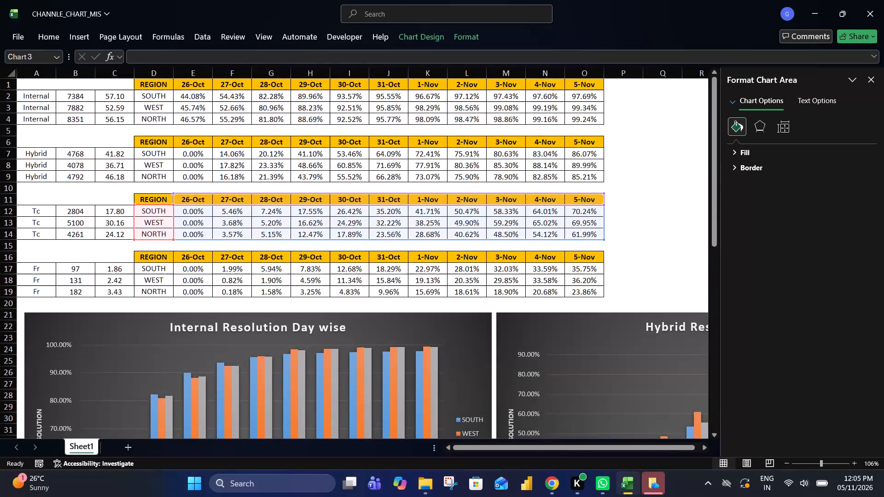
Move the TC chart directly beneath the Internal chart, lining up its side edges and leaving a narrow gap between them.
scroll(392, 281, "down", 4)
left_click(80, 292)
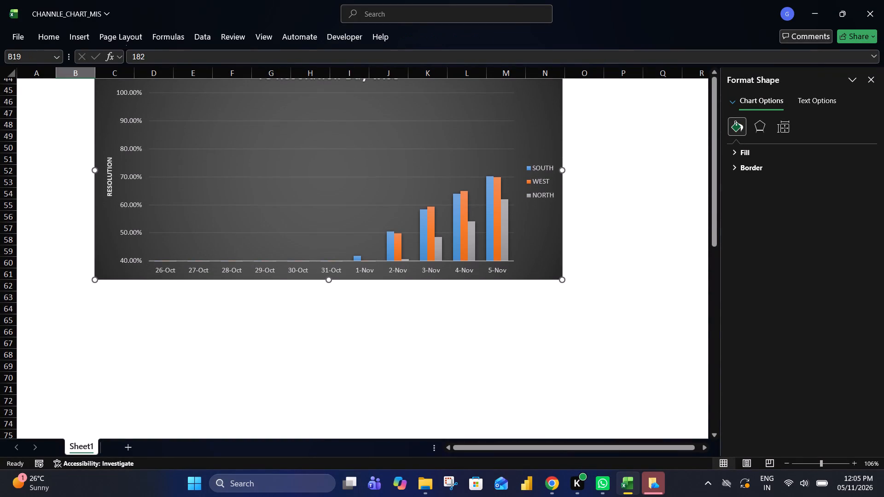
left_click(80, 292)
scroll(80, 292, "up", 6)
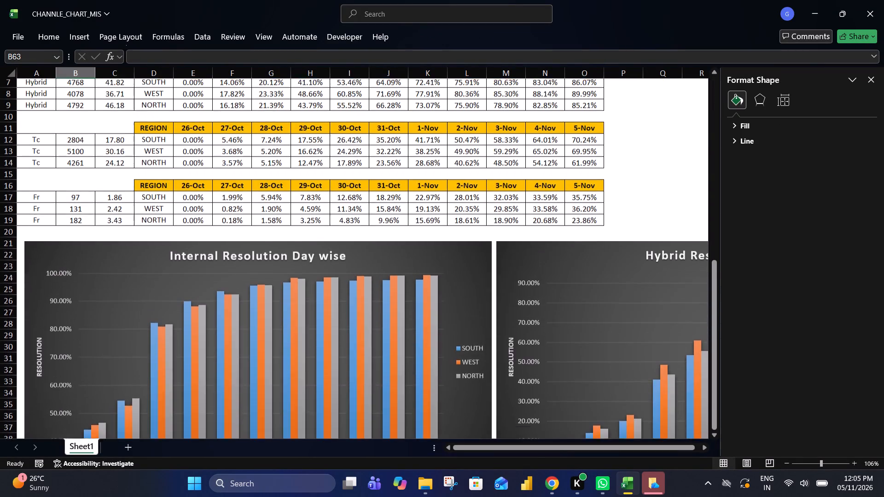
scroll(263, 352, "down", 3)
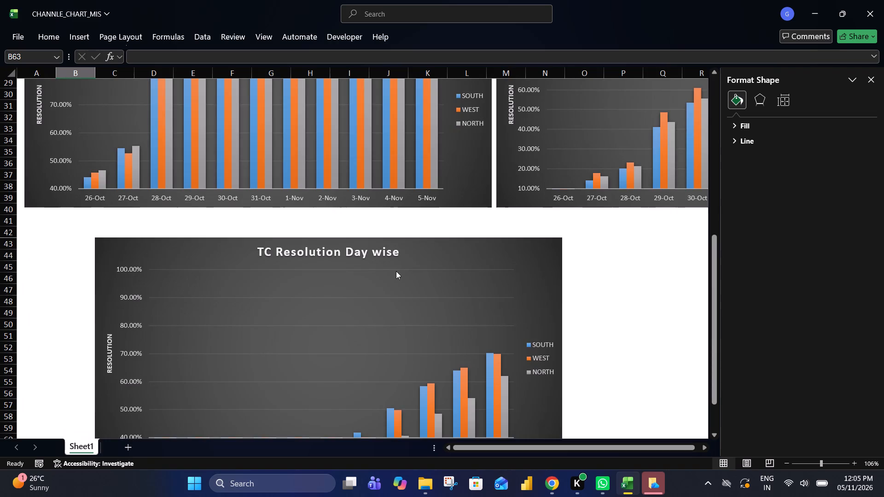
scroll(395, 273, "down", 1)
left_click_drag(471, 186, 401, 161)
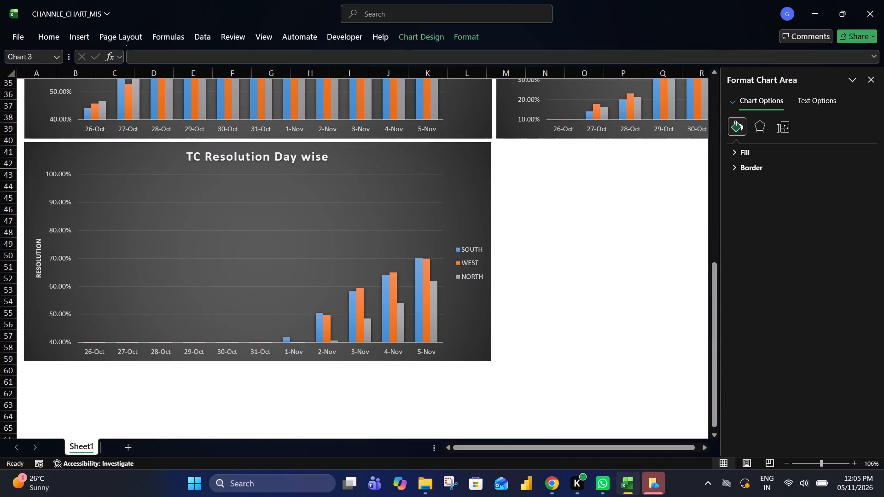
left_click_drag(401, 161, 424, 178)
left_click_drag(424, 178, 401, 161)
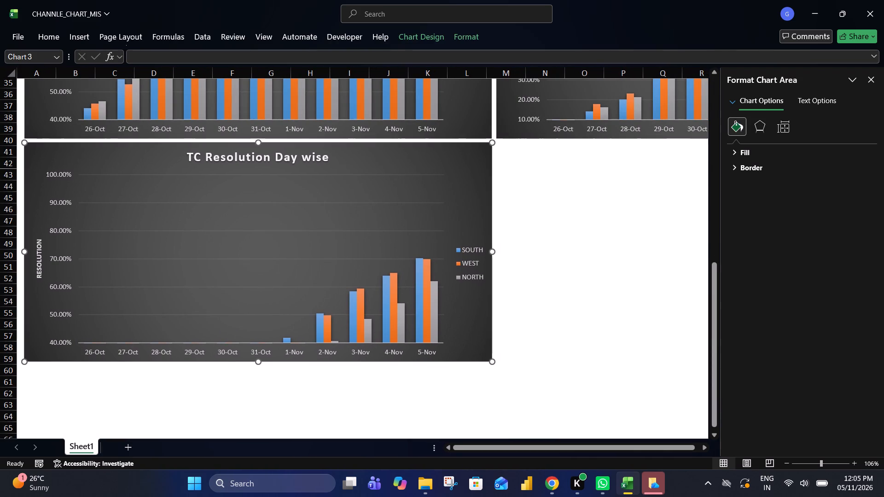
left_click(541, 234)
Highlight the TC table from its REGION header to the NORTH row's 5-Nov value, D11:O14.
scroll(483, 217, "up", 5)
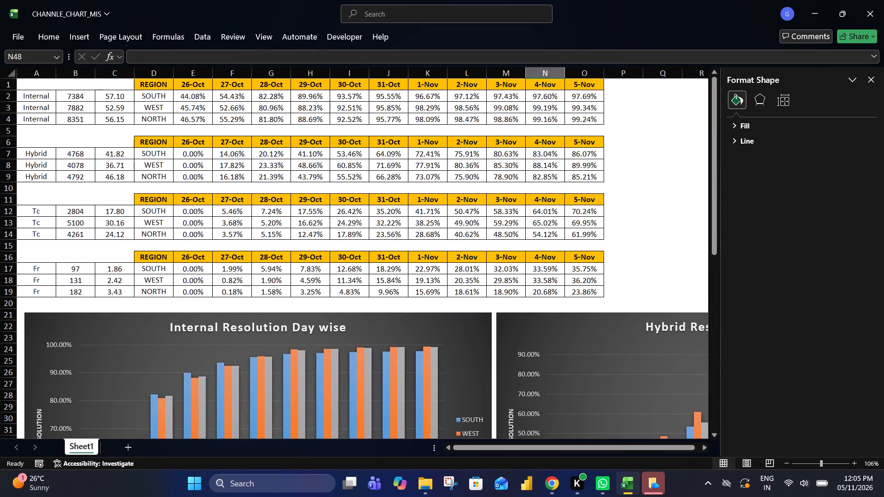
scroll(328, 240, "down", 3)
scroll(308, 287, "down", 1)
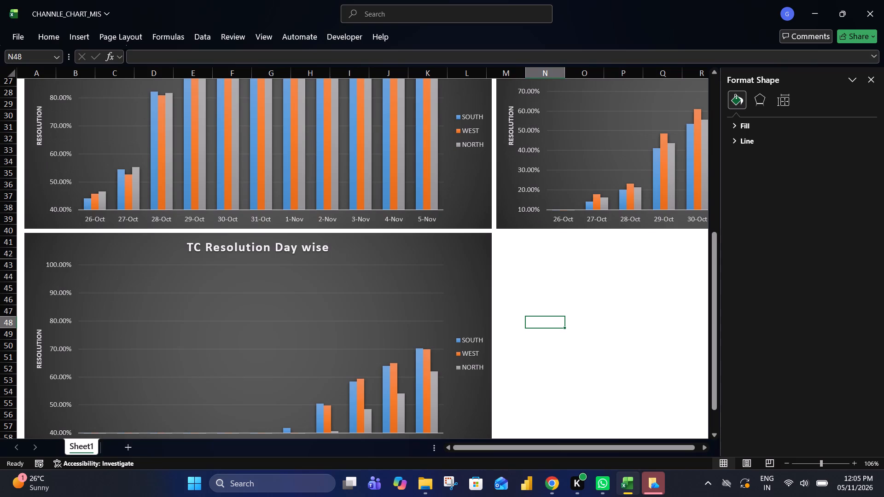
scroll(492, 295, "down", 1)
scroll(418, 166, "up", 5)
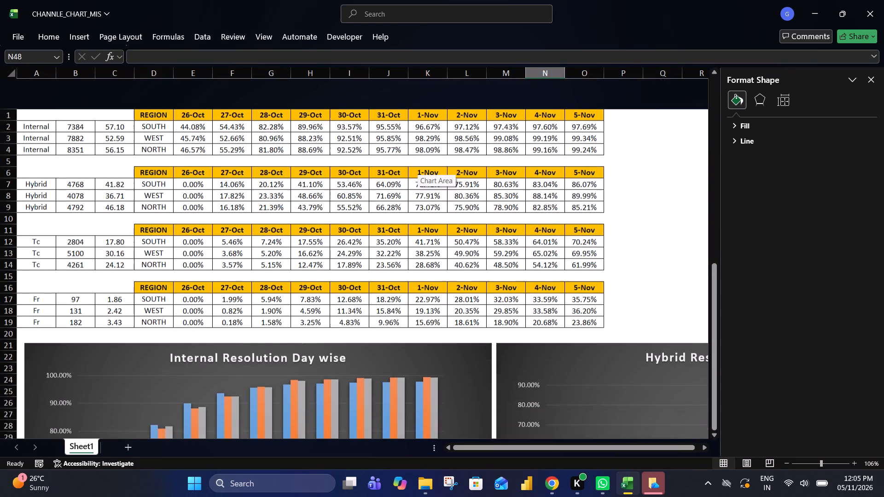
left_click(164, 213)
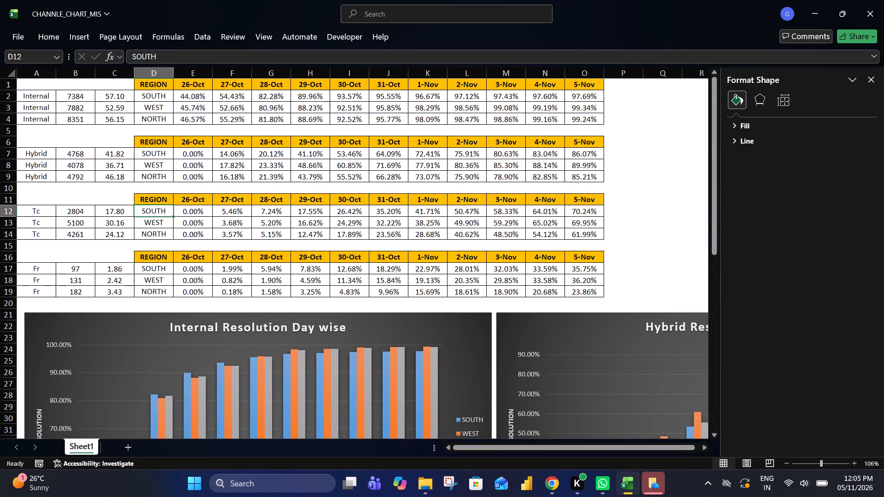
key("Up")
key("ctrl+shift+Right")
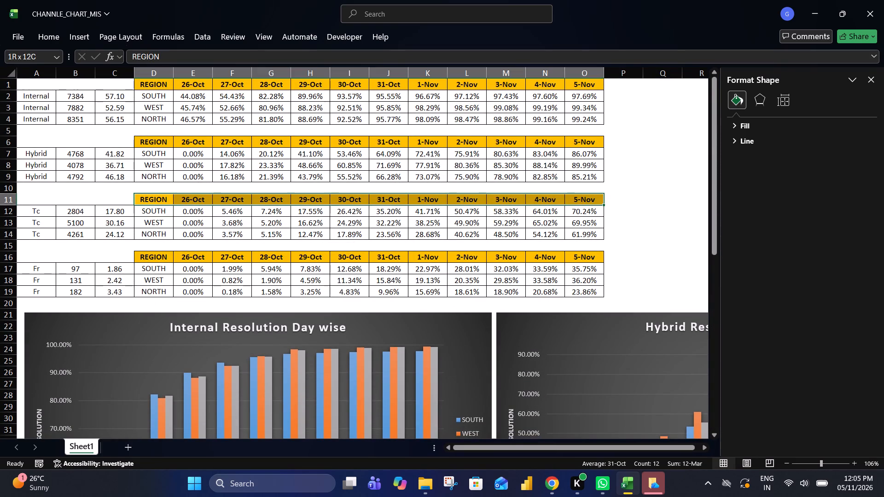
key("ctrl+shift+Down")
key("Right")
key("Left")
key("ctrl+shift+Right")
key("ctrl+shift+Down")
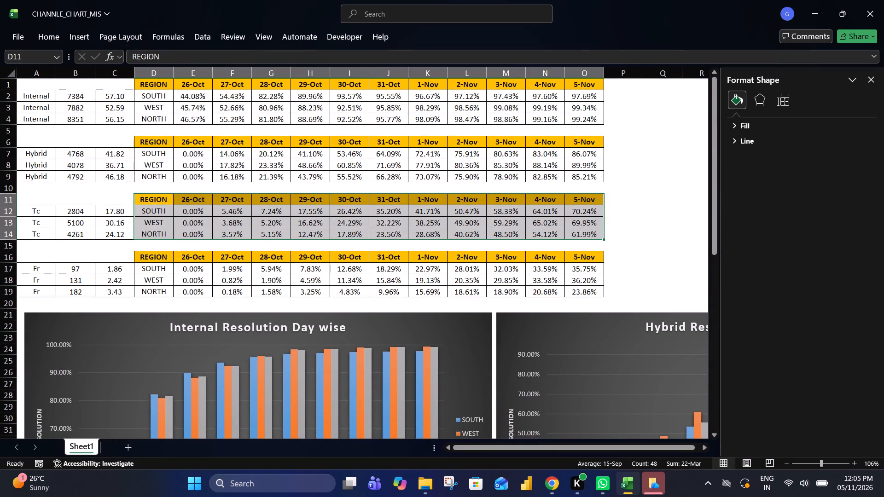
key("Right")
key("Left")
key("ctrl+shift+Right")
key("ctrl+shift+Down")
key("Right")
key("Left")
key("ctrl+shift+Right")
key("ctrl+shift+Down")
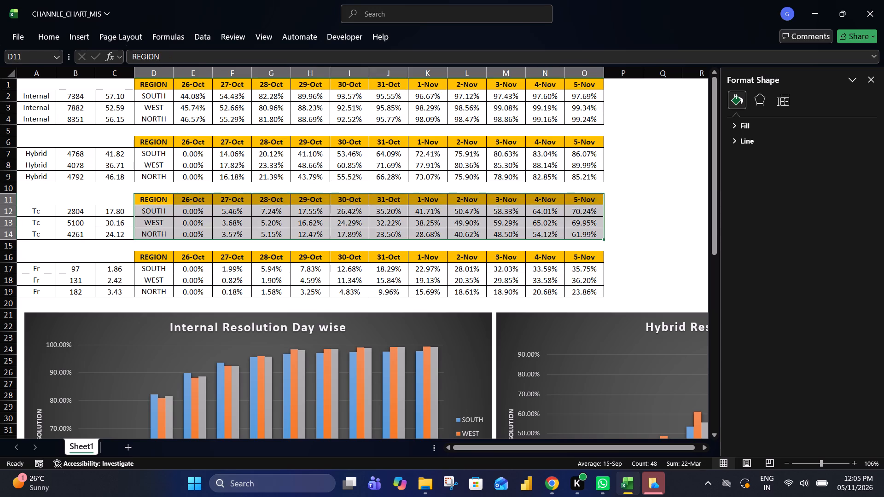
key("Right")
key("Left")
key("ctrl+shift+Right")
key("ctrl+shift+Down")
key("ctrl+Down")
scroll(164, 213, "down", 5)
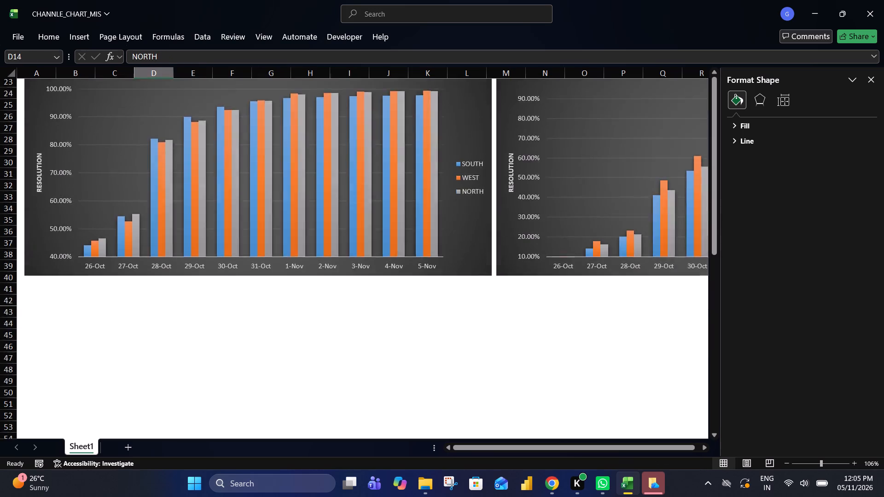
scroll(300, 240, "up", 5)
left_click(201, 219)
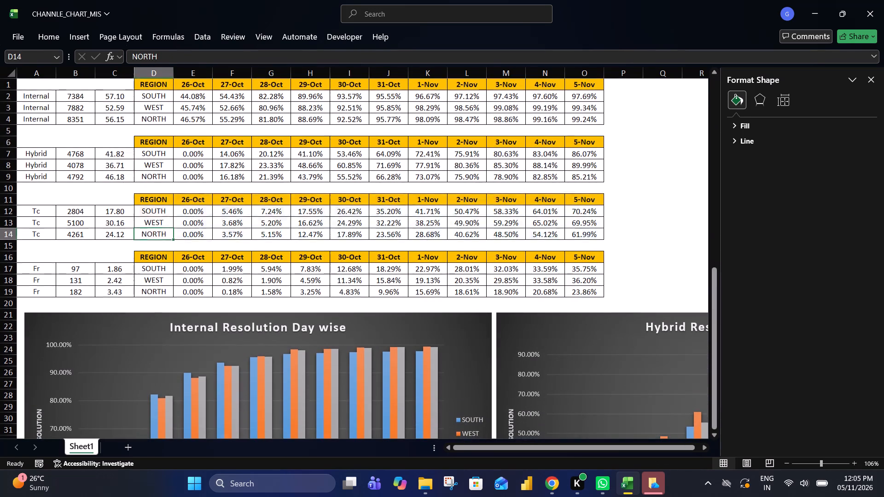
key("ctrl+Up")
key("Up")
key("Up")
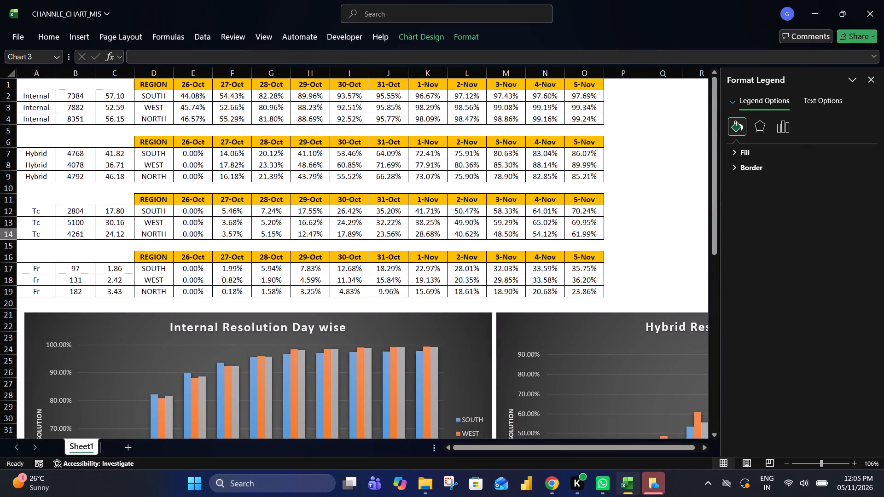
Select the whole TC table, D11:O14, including the REGION column and date headers from 26-Oct to 5-Nov.
left_click(612, 207)
key("Left")
key("Up")
key("ctrl+Left")
key("Right")
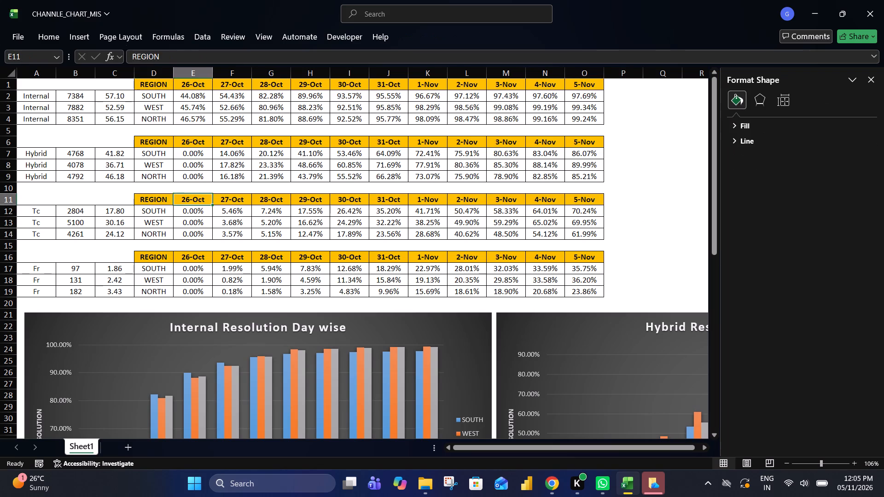
key("Left")
key("Left")
key("Right")
key("ctrl+shift+Right")
key("ctrl+shift+Down")
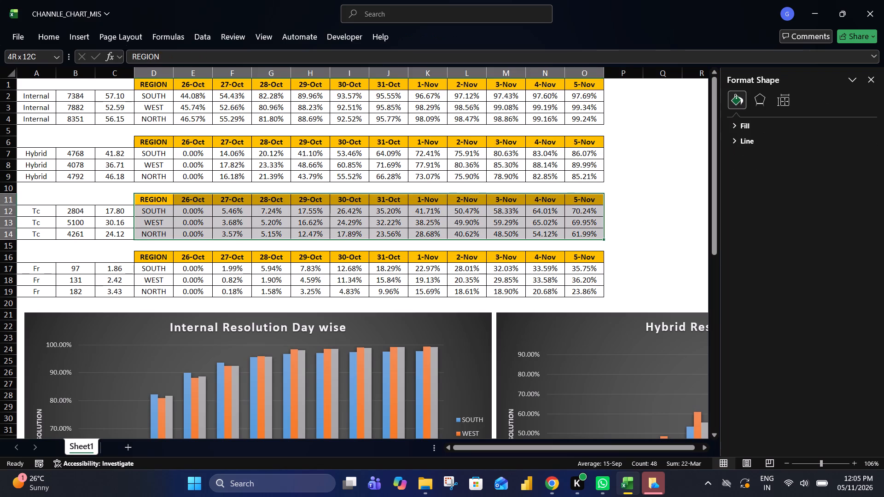
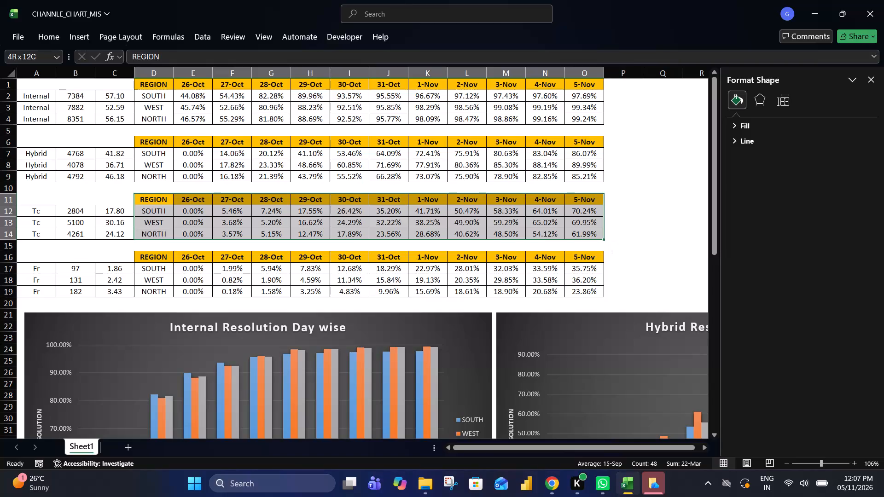
Examine the TC chart and its highlighted source range, comparing the plotted columns with the TC table values.
scroll(382, 295, "down", 4)
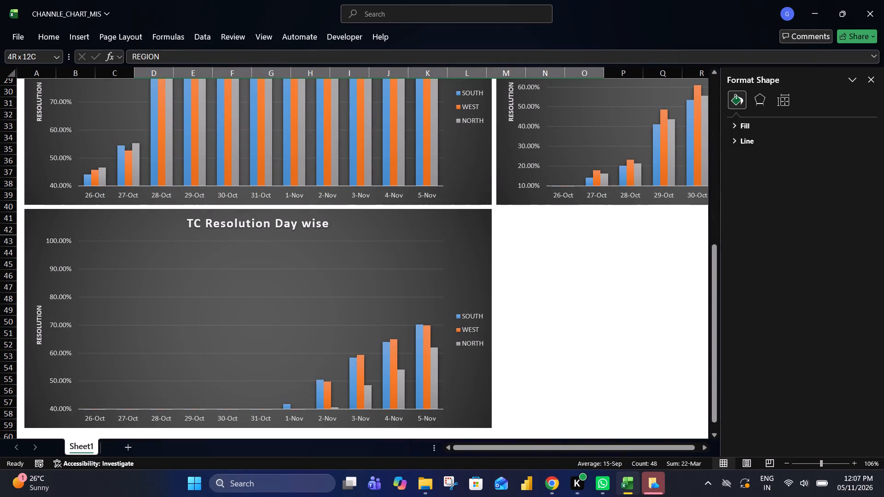
key("Escape")
left_click(552, 273)
left_click(452, 232)
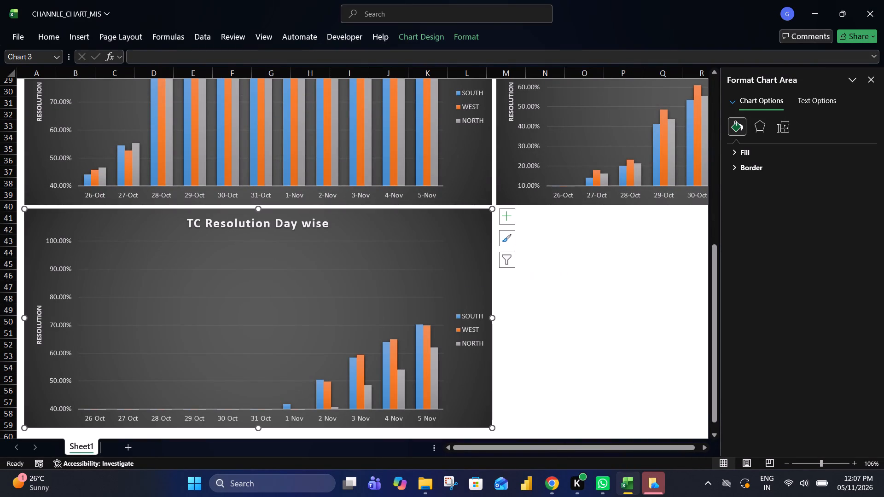
scroll(452, 232, "up", 1)
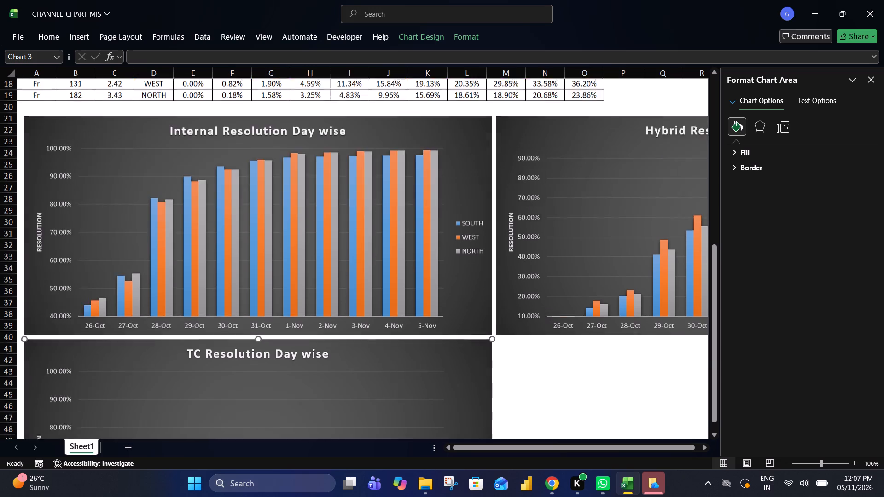
scroll(452, 232, "up", 3)
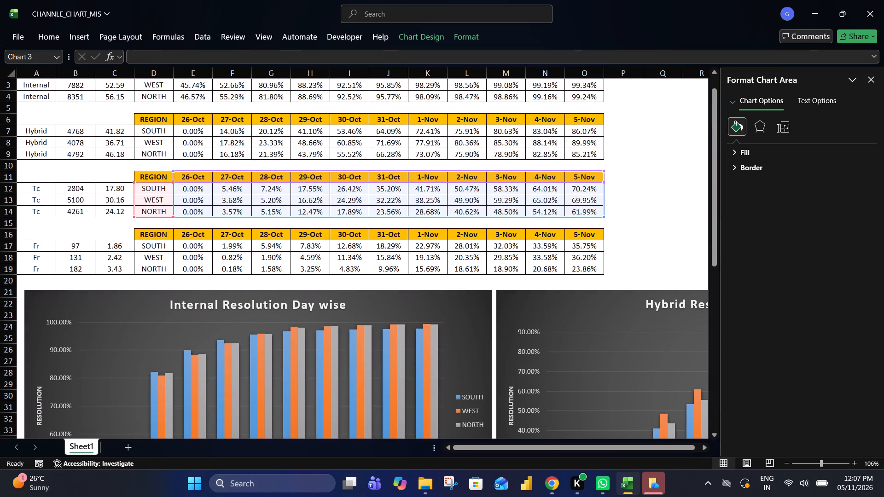
key("Escape")
scroll(452, 232, "down", 3)
scroll(248, 289, "down", 2)
scroll(189, 276, "up", 2)
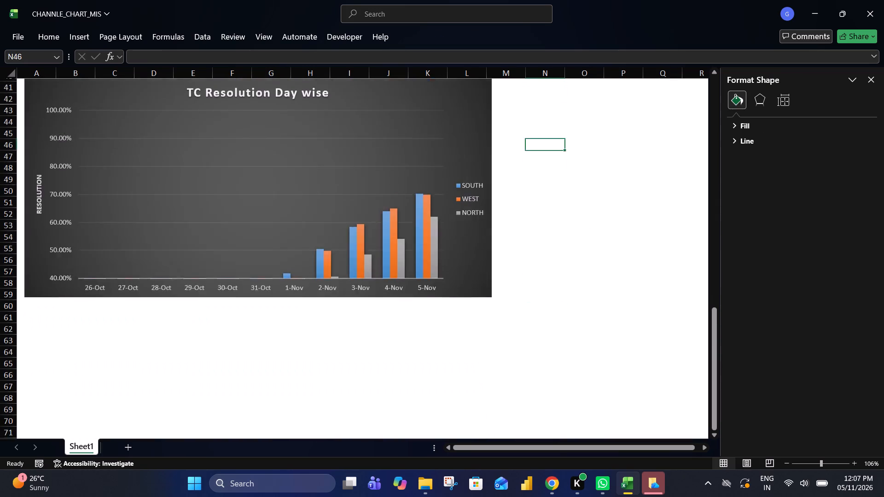
scroll(189, 276, "up", 1)
scroll(105, 286, "up", 1)
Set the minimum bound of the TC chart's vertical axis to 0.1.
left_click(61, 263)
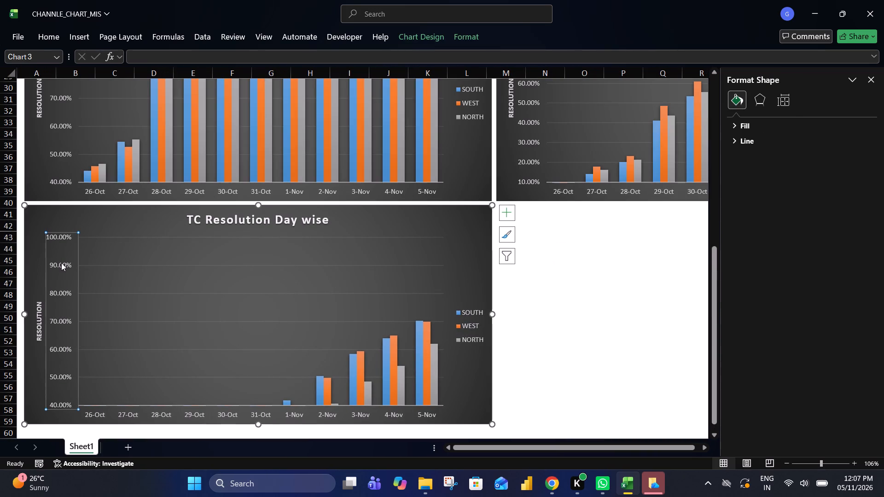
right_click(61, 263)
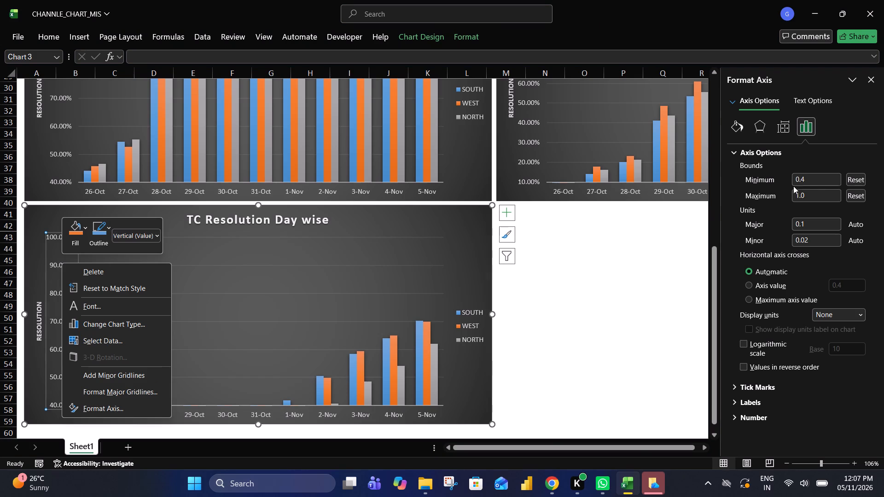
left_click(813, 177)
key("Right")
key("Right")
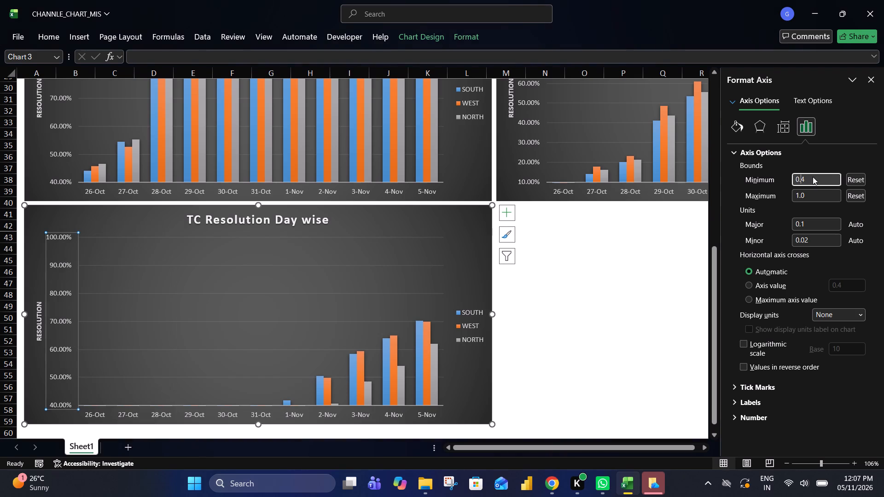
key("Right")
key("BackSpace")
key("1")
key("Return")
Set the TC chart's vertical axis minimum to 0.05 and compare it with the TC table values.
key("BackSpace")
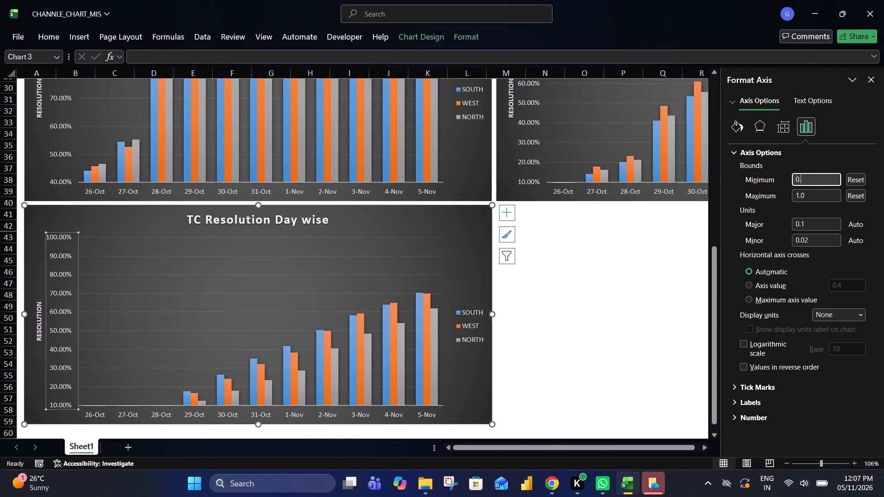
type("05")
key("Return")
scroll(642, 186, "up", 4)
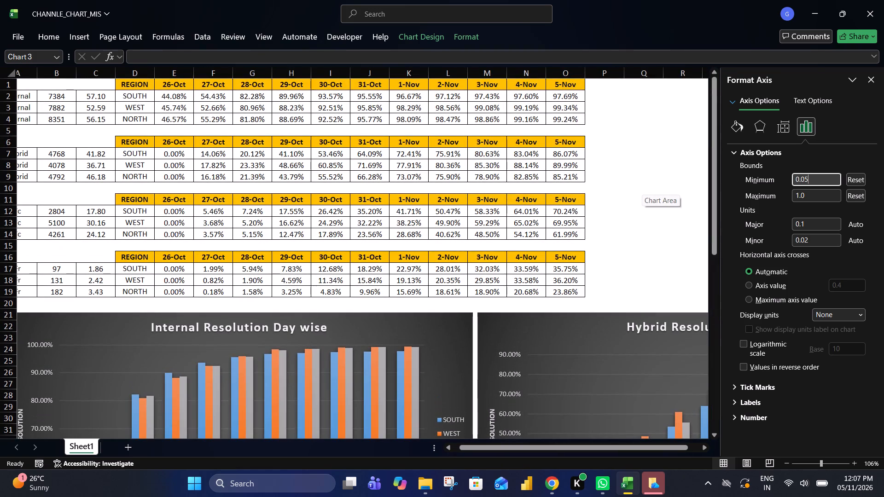
Set the TC chart's vertical axis minimum bound to 0.0.
key("BackSpace")
key("0")
key("Return")
scroll(642, 186, "down", 2)
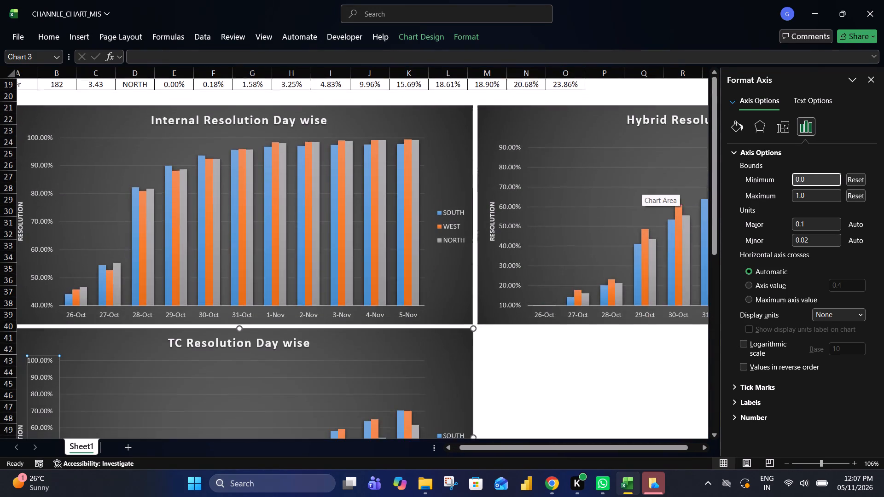
scroll(642, 186, "down", 2)
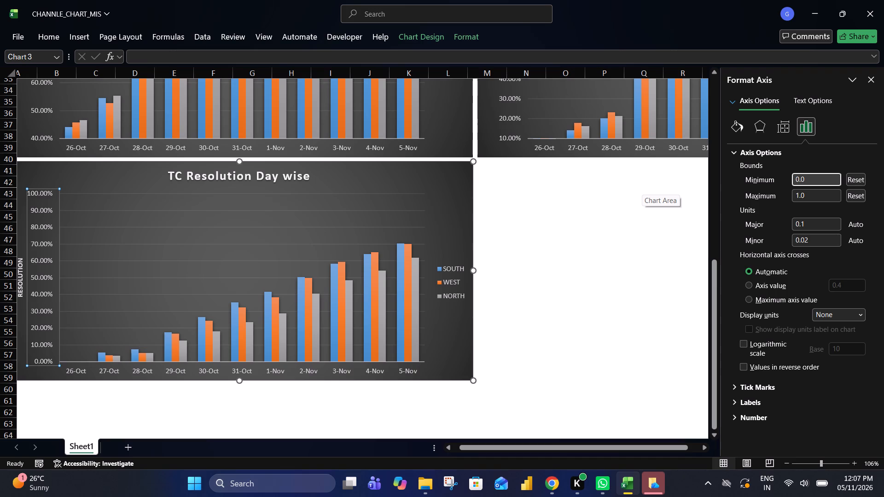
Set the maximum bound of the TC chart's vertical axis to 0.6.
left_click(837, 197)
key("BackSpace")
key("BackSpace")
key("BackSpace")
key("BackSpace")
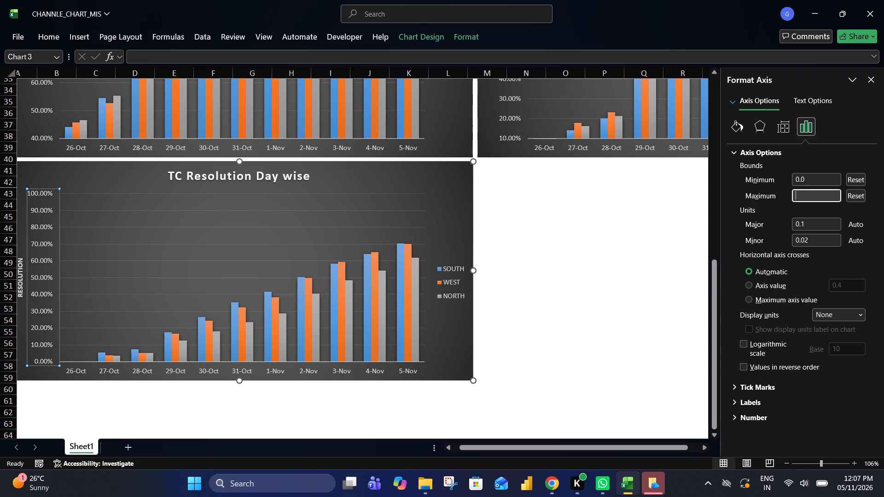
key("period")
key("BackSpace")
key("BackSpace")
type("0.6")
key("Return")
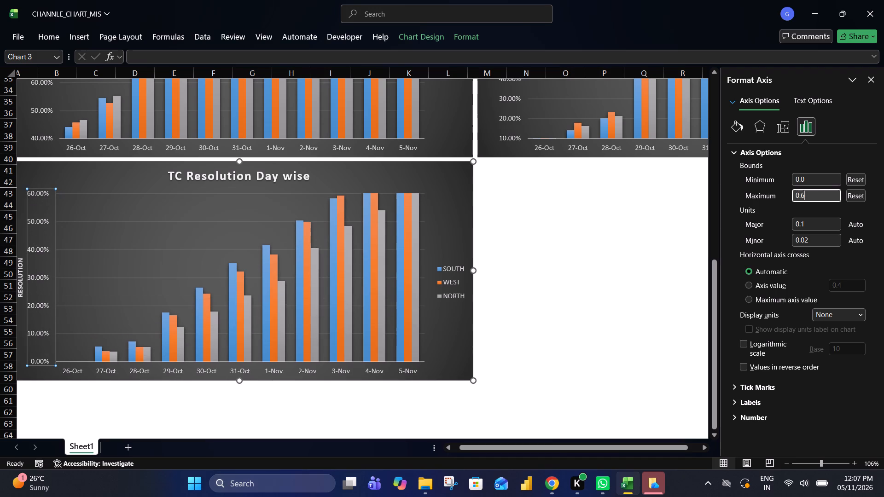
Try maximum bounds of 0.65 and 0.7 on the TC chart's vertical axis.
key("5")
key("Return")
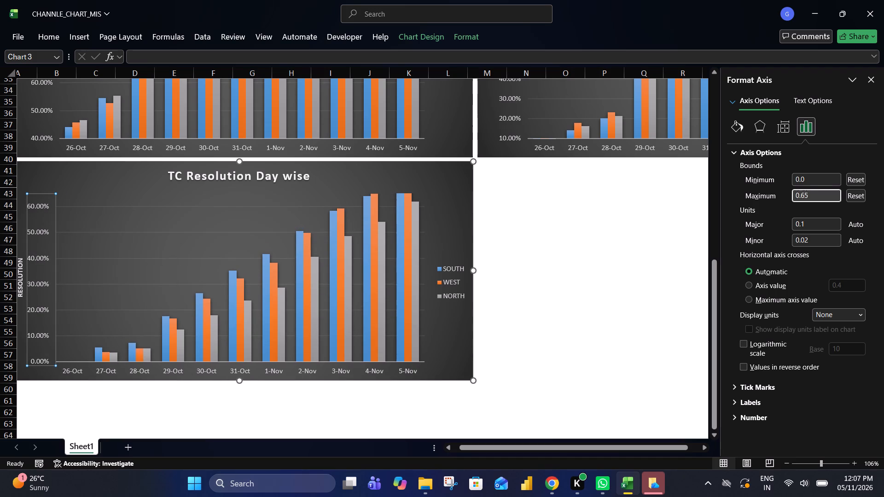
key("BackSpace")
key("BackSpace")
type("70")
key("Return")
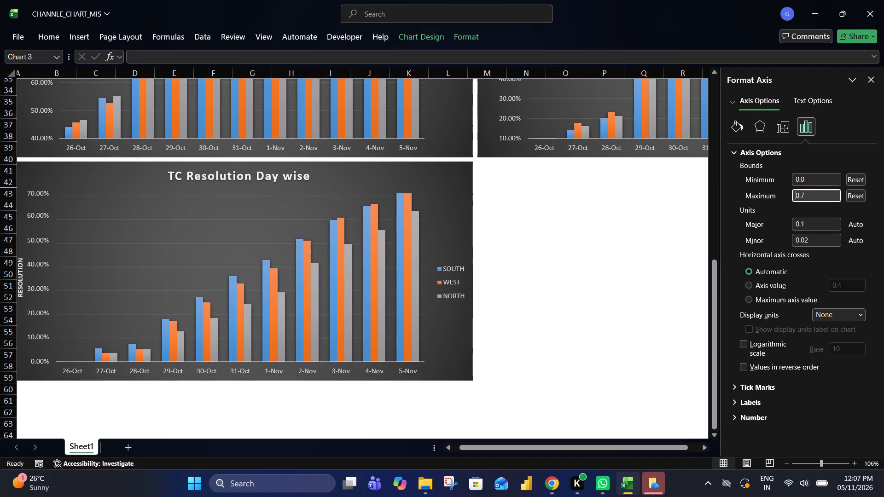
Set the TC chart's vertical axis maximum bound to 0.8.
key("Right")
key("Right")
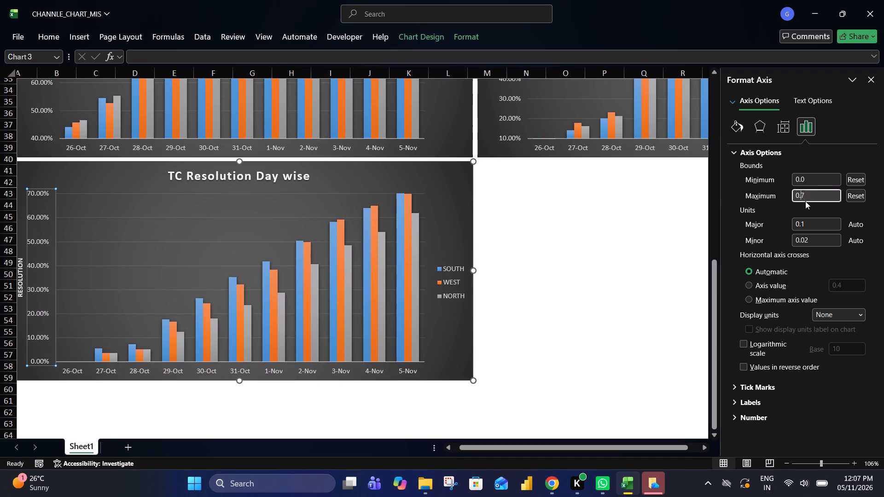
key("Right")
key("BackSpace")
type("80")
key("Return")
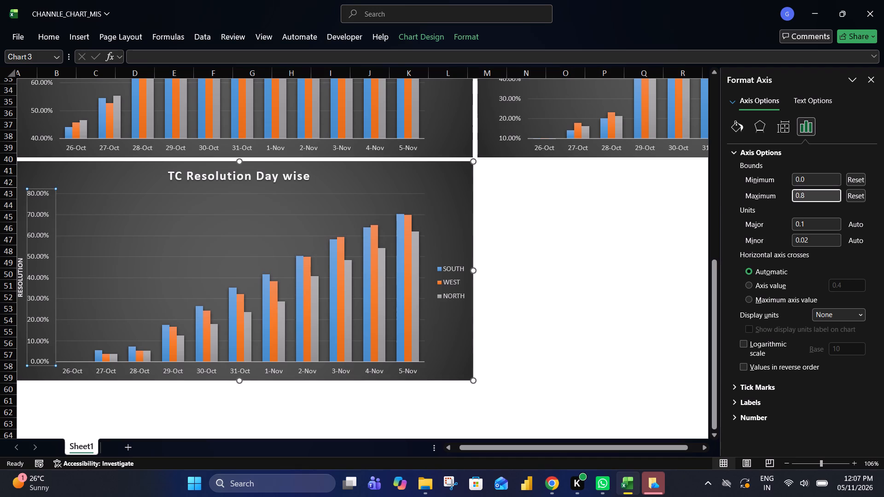
Set the TC chart's vertical axis maximum bound to 0.75 and deselect the chart.
key("BackSpace")
key("Right")
key("Right")
key("Right")
key("Right")
key("BackSpace")
type("77")
key("BackSpace")
key("5")
key("Return")
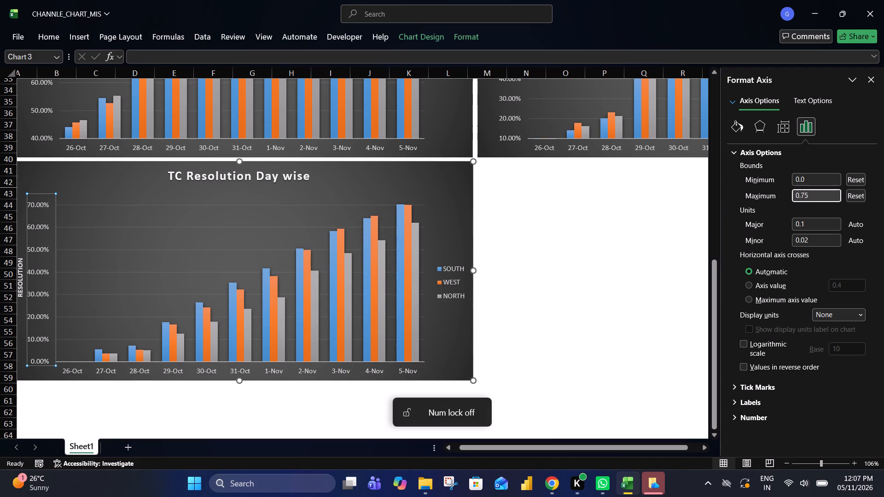
left_click(582, 234)
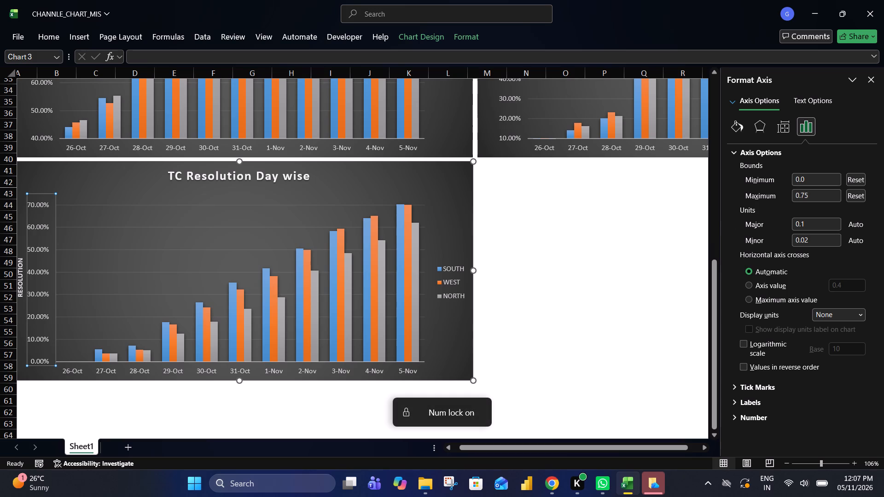
Review the Internal, Hybrid and TC charts alongside the tables, comparing their layout and axis scales.
scroll(546, 243, "up", 2)
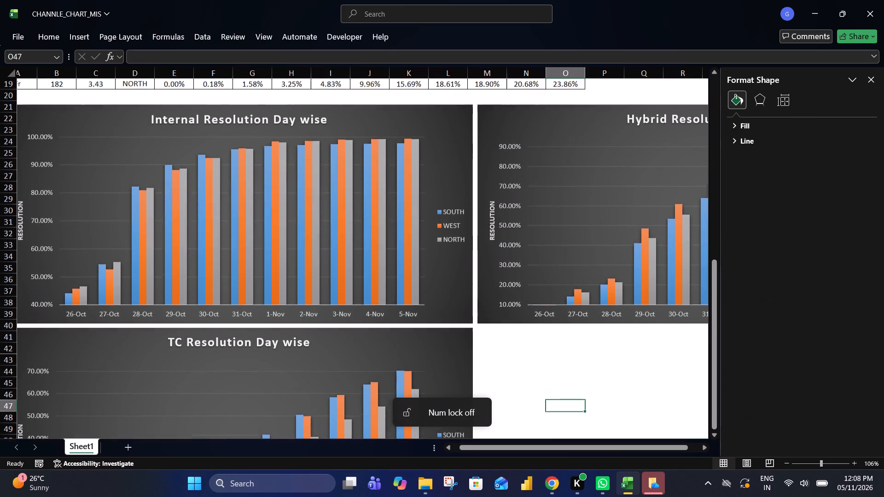
scroll(546, 243, "up", 1)
scroll(546, 243, "down", 1)
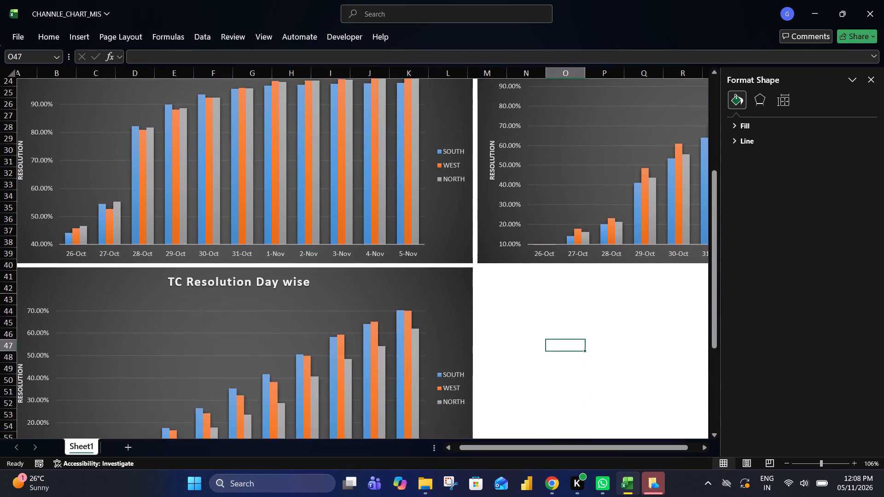
scroll(546, 243, "down", 1)
scroll(546, 243, "up", 1)
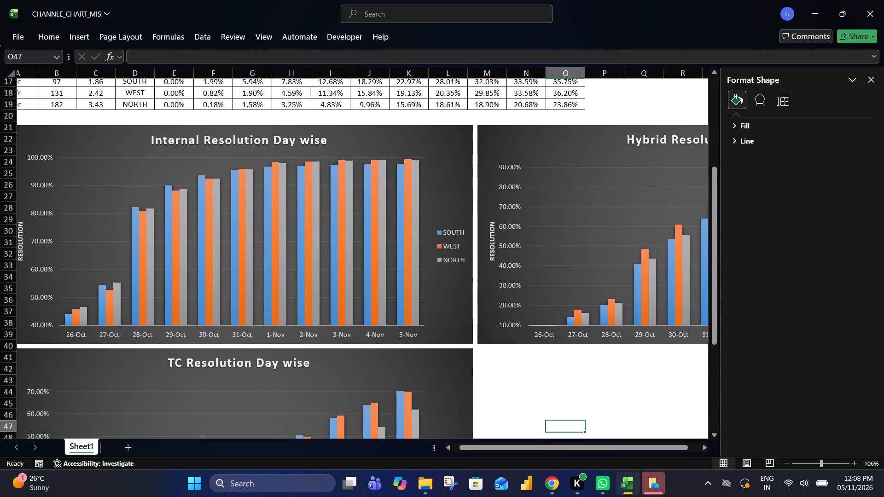
scroll(546, 243, "up", 1)
scroll(560, 328, "left", 2)
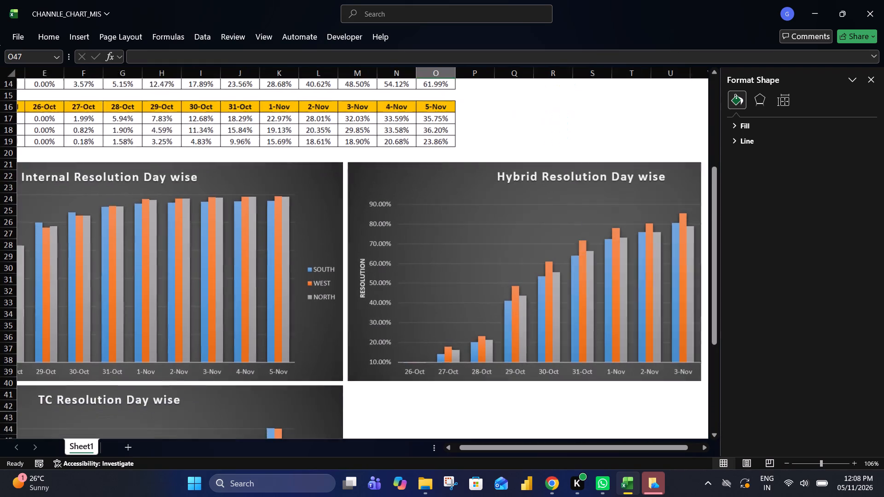
scroll(560, 328, "left", 2)
scroll(560, 328, "right", 5)
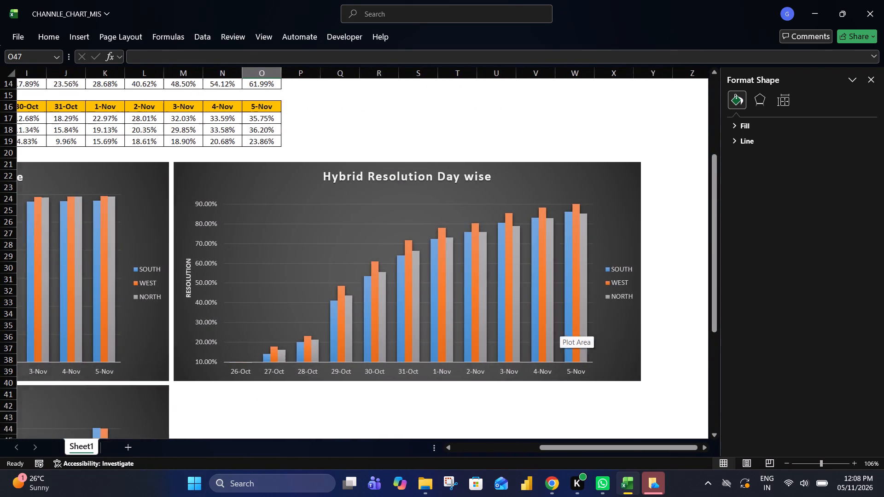
scroll(560, 328, "right", 2)
scroll(557, 373, "down", 2)
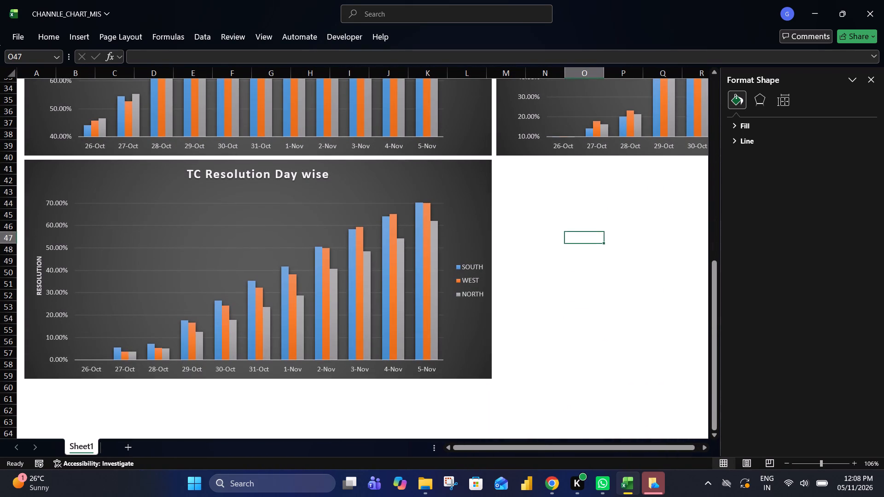
left_click(566, 322)
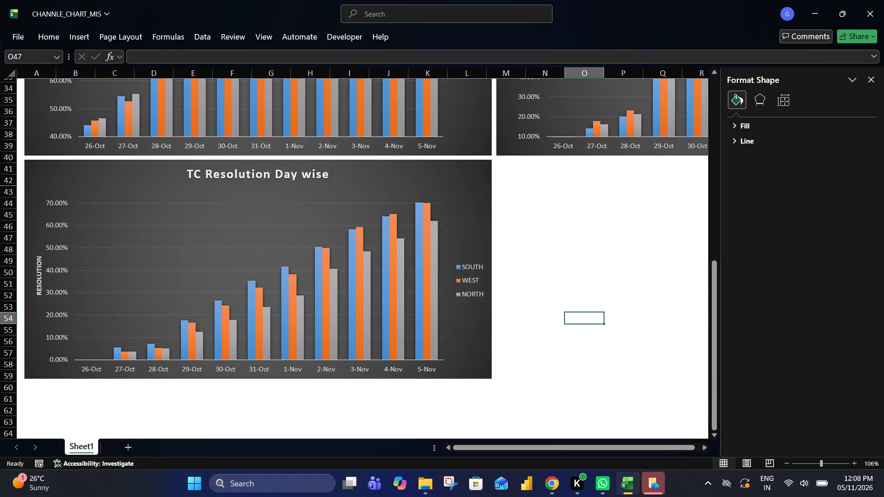
Copy the TC Resolution Day wise chart and paste the duplicate in the empty area beneath the Hybrid chart.
scroll(566, 322, "up", 3)
left_click(437, 347)
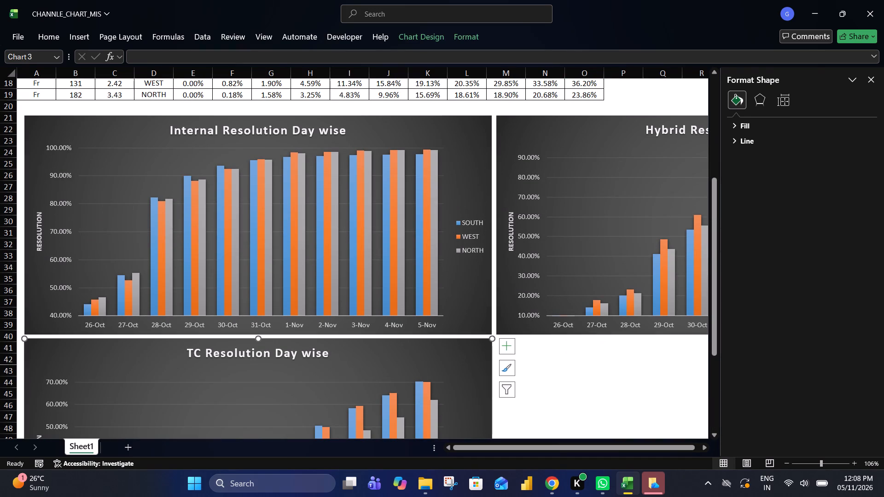
key("ctrl+c")
scroll(518, 367, "left", 5)
scroll(518, 367, "down", 1)
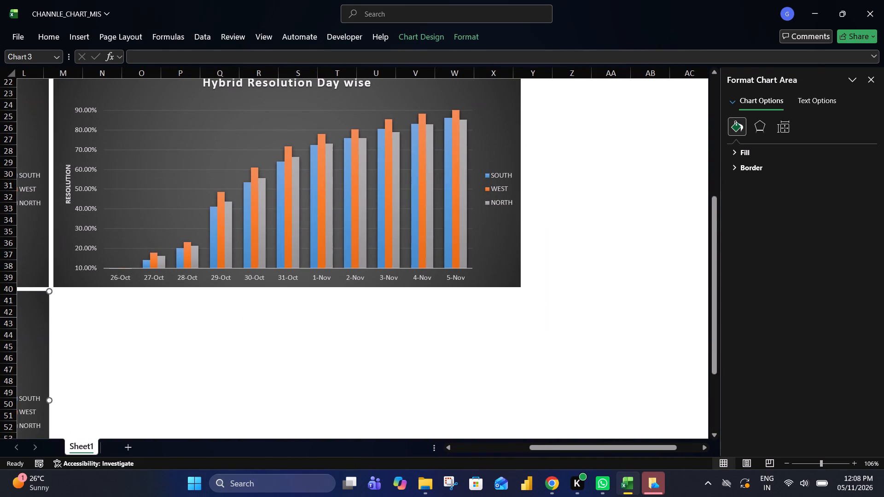
left_click(261, 318)
key("ctrl+v")
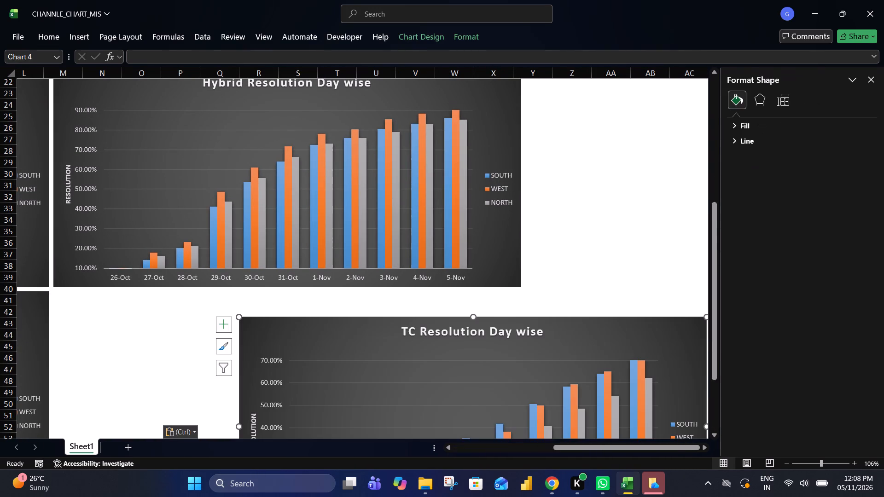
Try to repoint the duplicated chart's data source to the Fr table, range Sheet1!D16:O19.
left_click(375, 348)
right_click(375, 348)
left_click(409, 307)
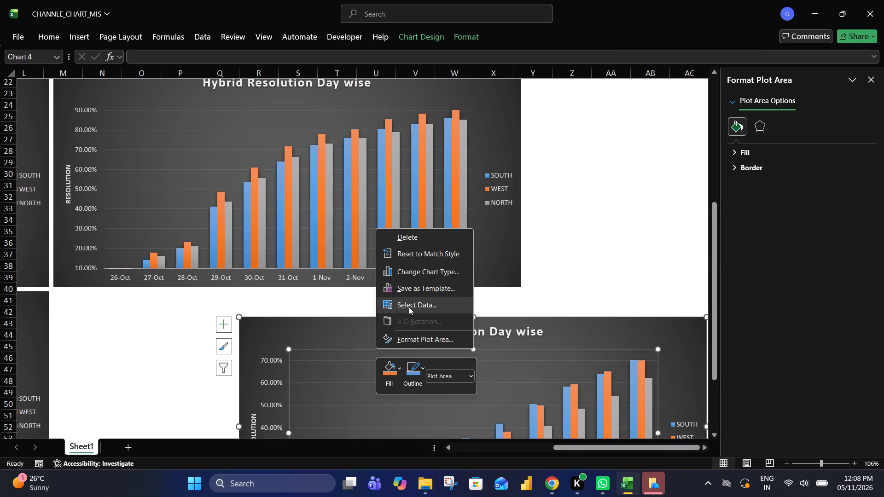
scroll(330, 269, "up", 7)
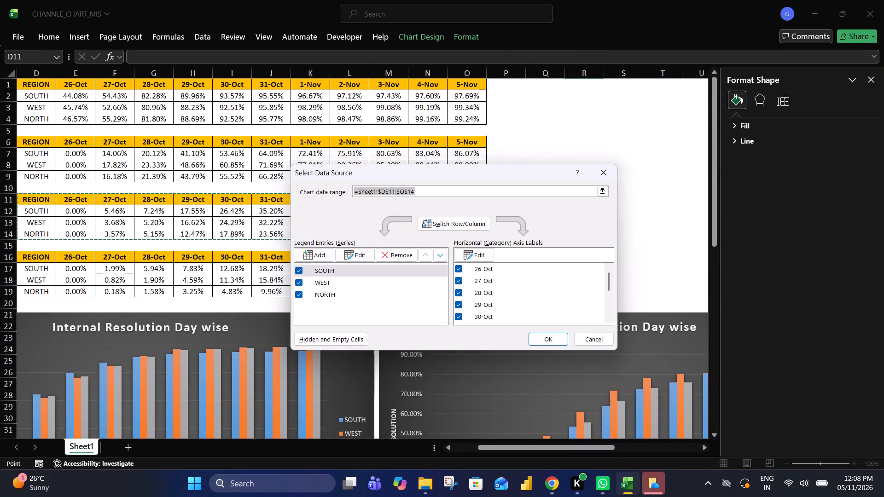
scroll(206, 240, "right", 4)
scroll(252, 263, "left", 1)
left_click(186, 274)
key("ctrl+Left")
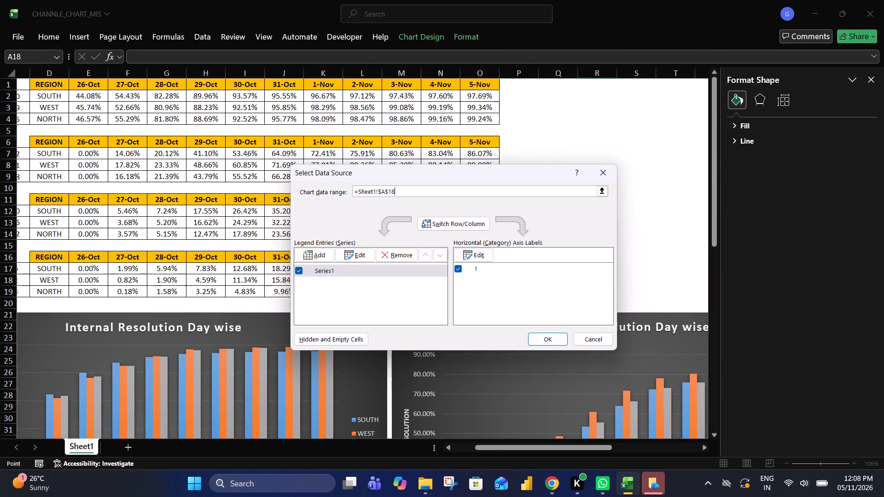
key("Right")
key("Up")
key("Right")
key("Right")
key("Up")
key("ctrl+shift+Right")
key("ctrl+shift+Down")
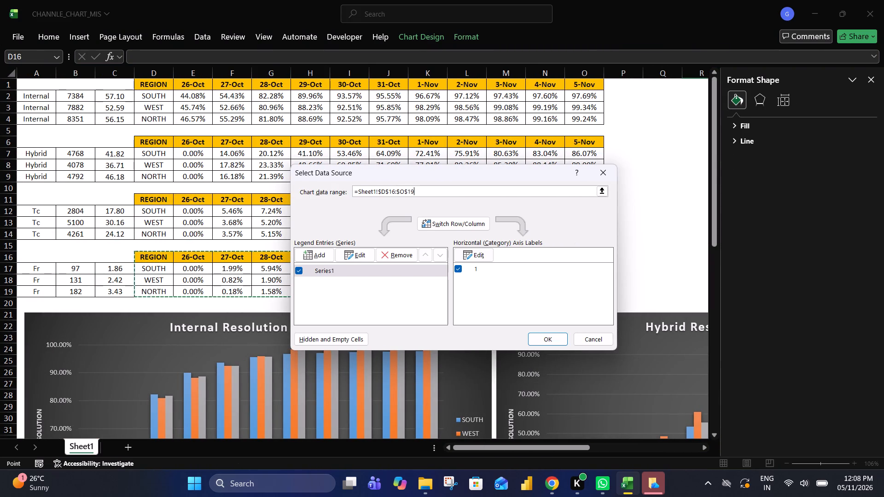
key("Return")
Set the duplicated chart's data range to the full Fr table, from the REGION header in D16 through O19.
scroll(452, 326, "down", 2)
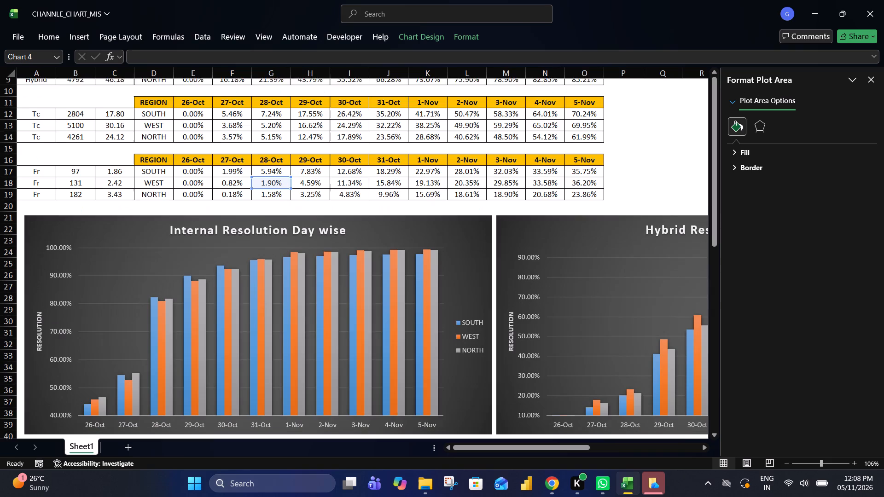
scroll(452, 326, "left", 5)
scroll(452, 326, "down", 4)
scroll(452, 326, "up", 2)
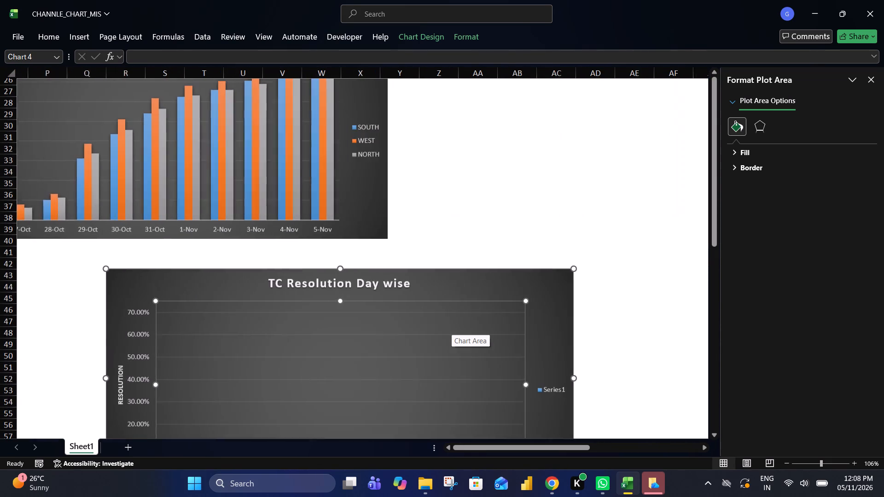
scroll(452, 326, "up", 1)
scroll(452, 326, "down", 1)
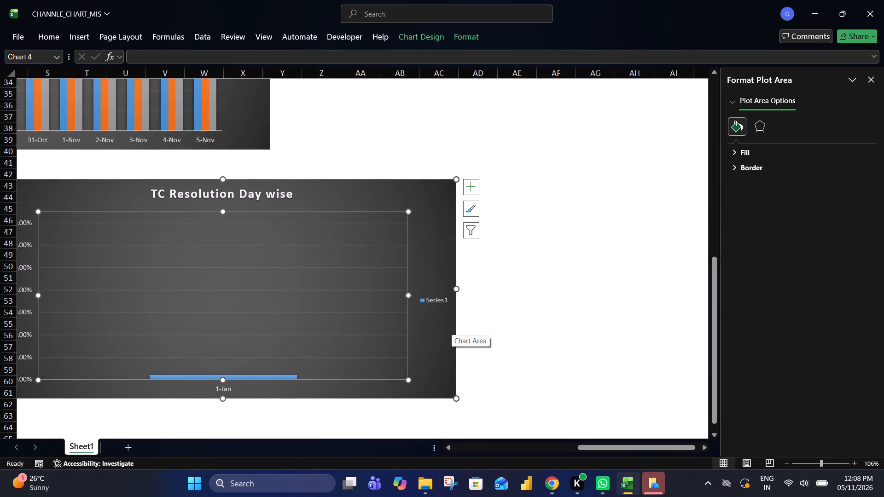
left_click(374, 197)
right_click(374, 197)
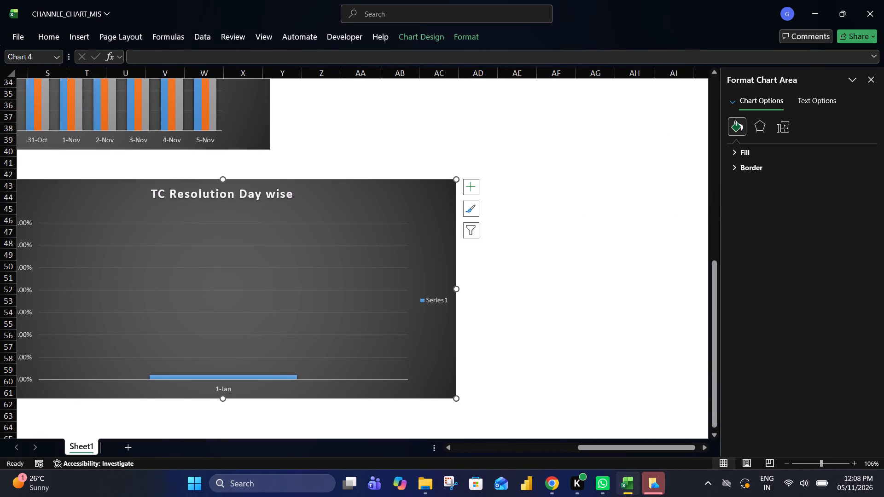
left_click(411, 283)
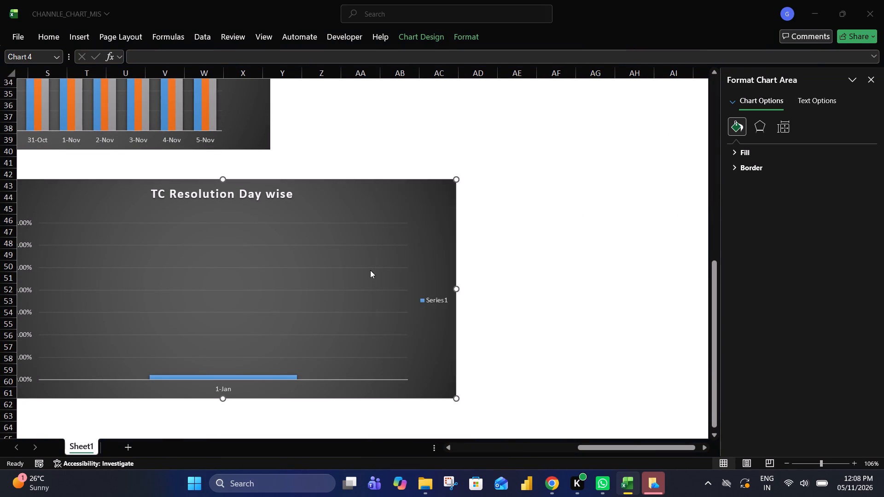
scroll(277, 241, "right", 3)
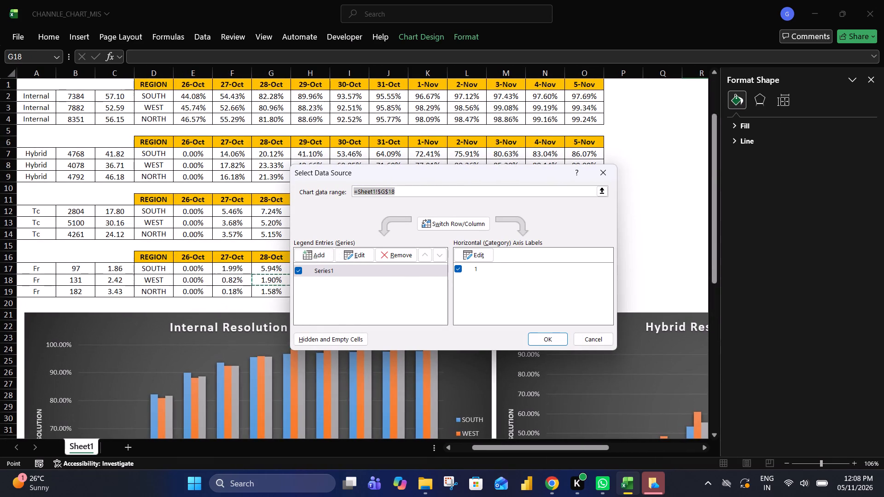
left_click(196, 265)
key("Left")
key("Up")
key("ctrl+shift+Right")
key("ctrl+shift+Down")
key("Return")
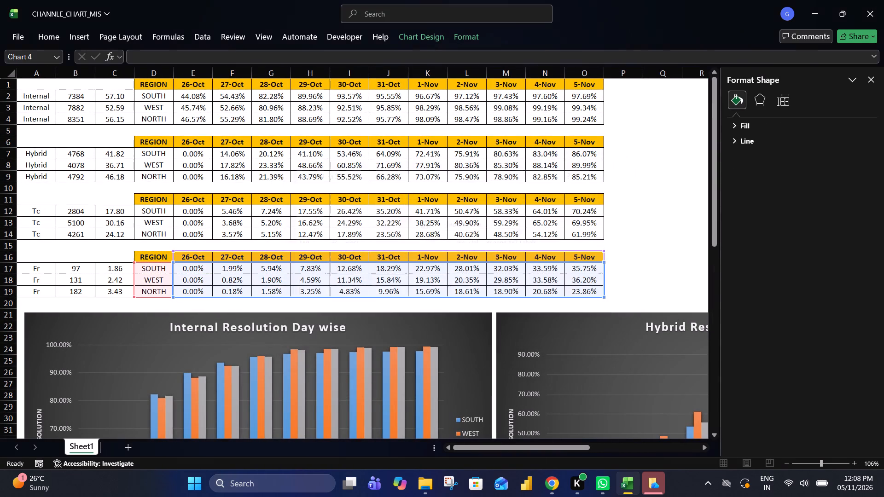
Review the repointed duplicate chart against the tables and the Internal, Hybrid and TC charts.
scroll(363, 329, "down", 5)
scroll(363, 329, "left", 7)
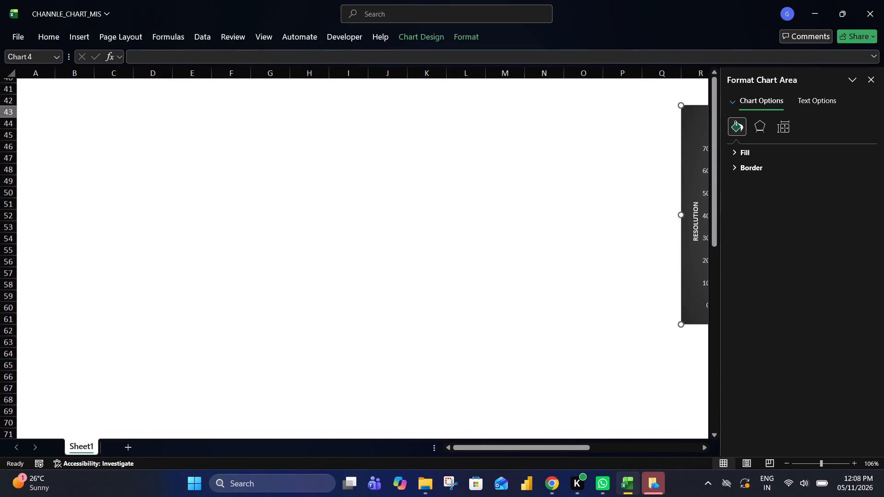
scroll(363, 329, "left", 6)
left_click(619, 369)
scroll(619, 369, "left", 2)
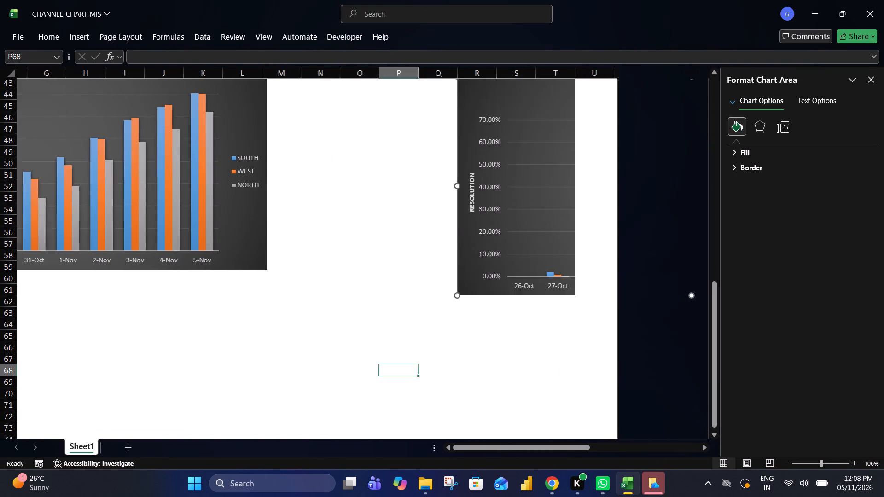
scroll(619, 369, "left", 3)
scroll(619, 369, "up", 1)
scroll(619, 369, "right", 13)
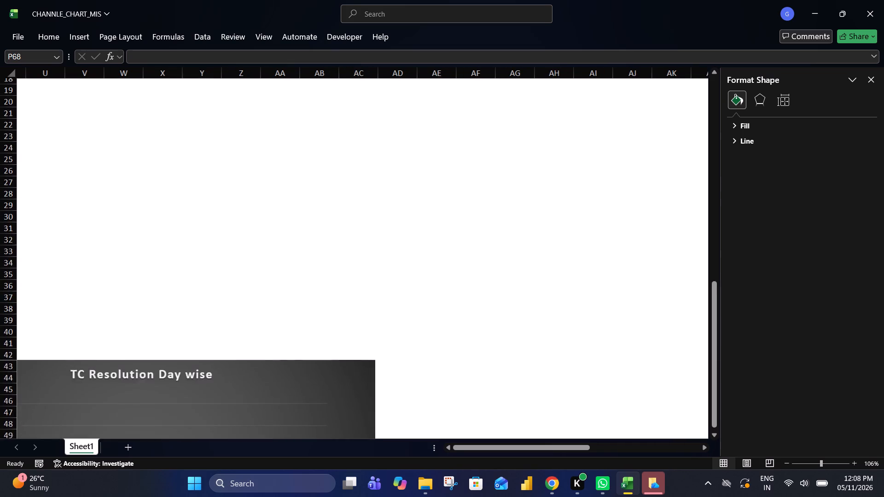
scroll(619, 369, "right", 2)
scroll(544, 345, "right", 6)
scroll(518, 413, "up", 1)
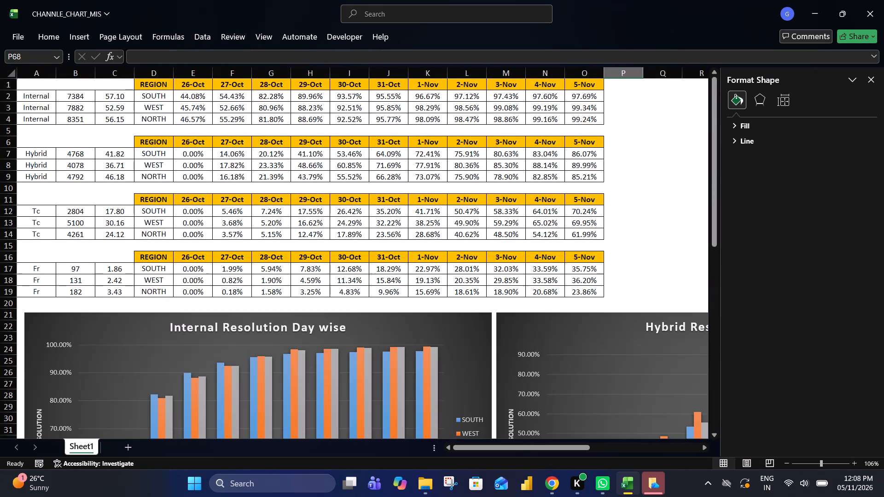
scroll(539, 335, "down", 6)
scroll(539, 335, "up", 3)
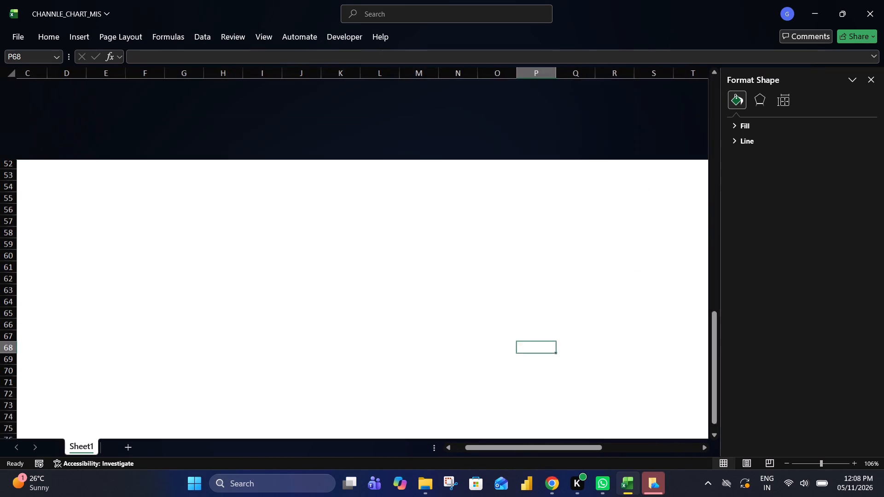
scroll(539, 335, "up", 1)
scroll(487, 324, "up", 4)
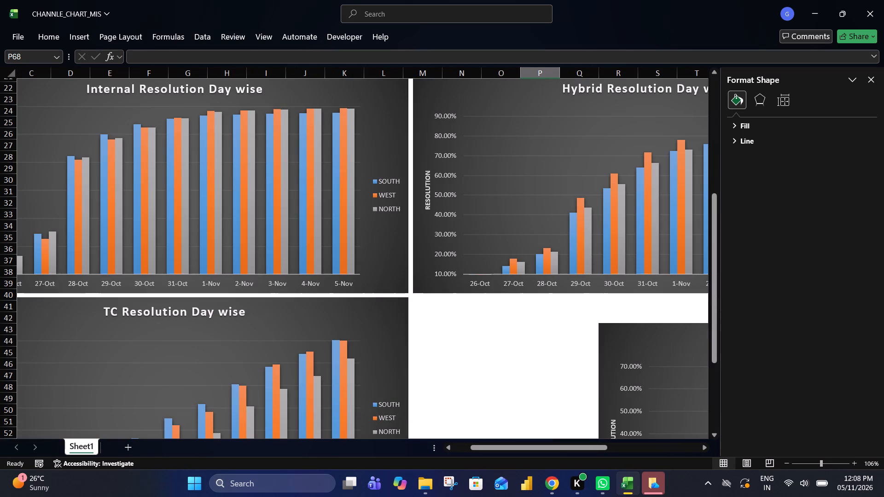
scroll(442, 341, "left", 5)
scroll(442, 341, "down", 1)
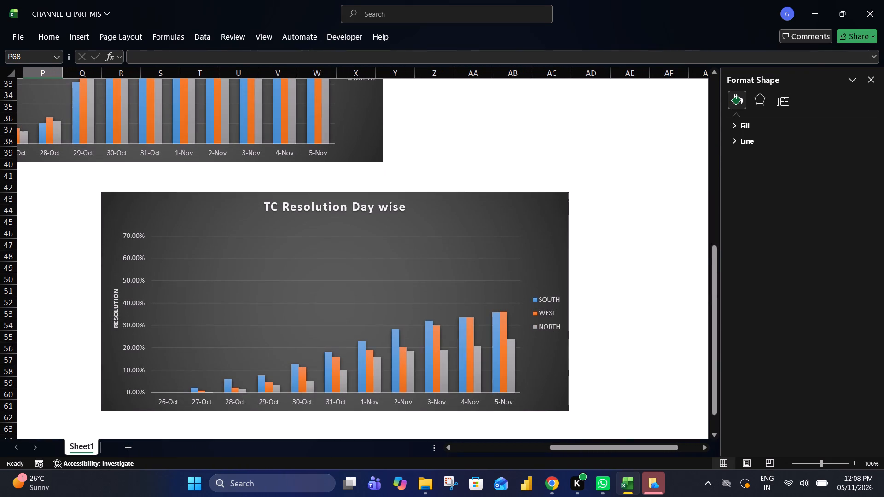
Set the maximum bound of the duplicate chart's vertical axis to 0.4.
left_click(134, 311)
left_click(134, 307)
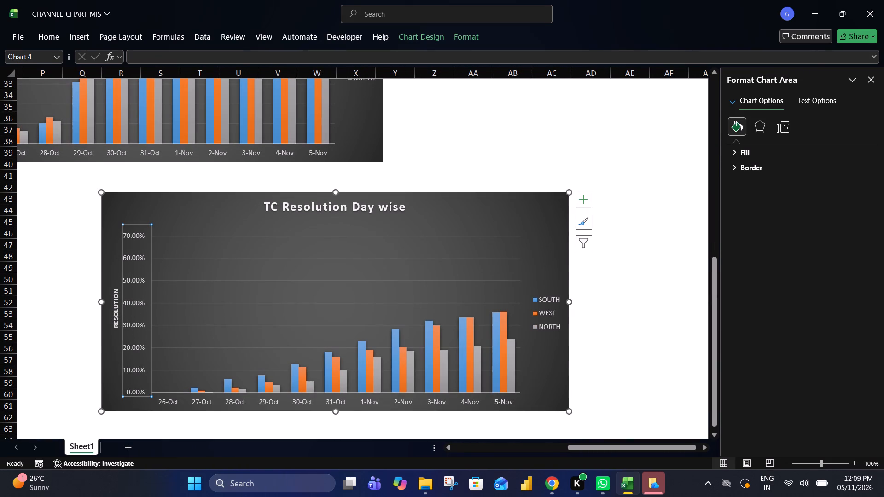
left_click(134, 306)
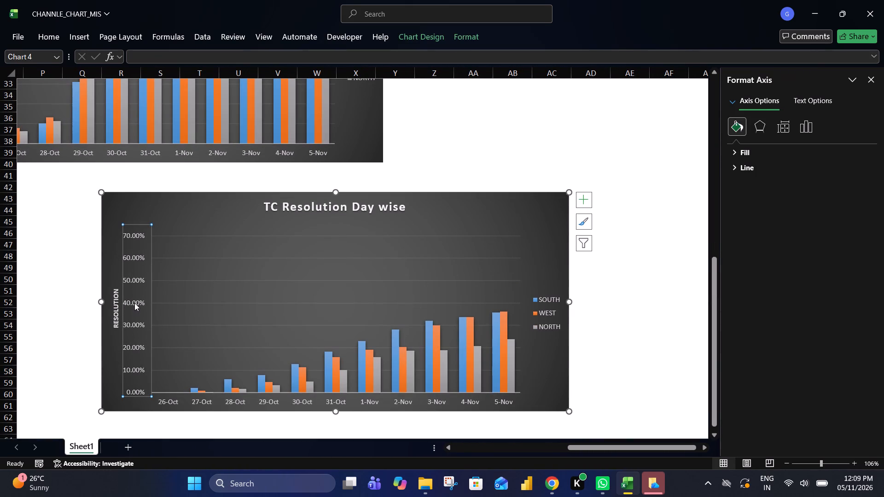
left_click(134, 303)
right_click(134, 303)
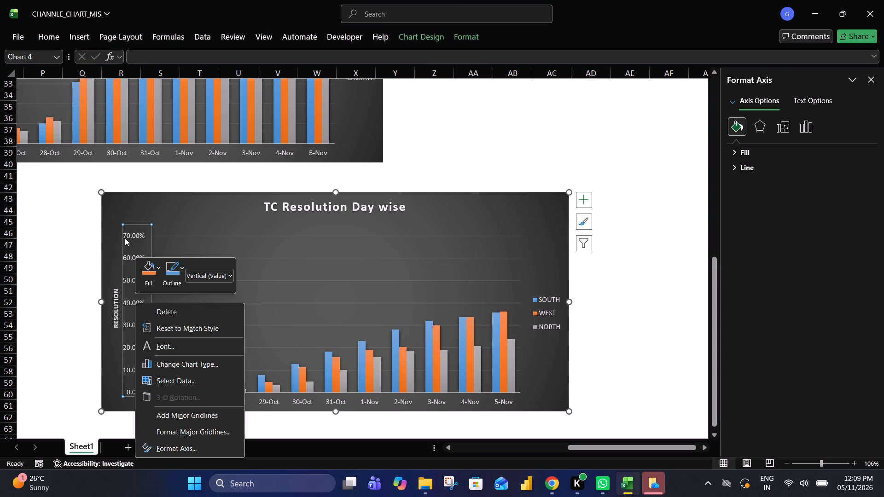
double_click(134, 232)
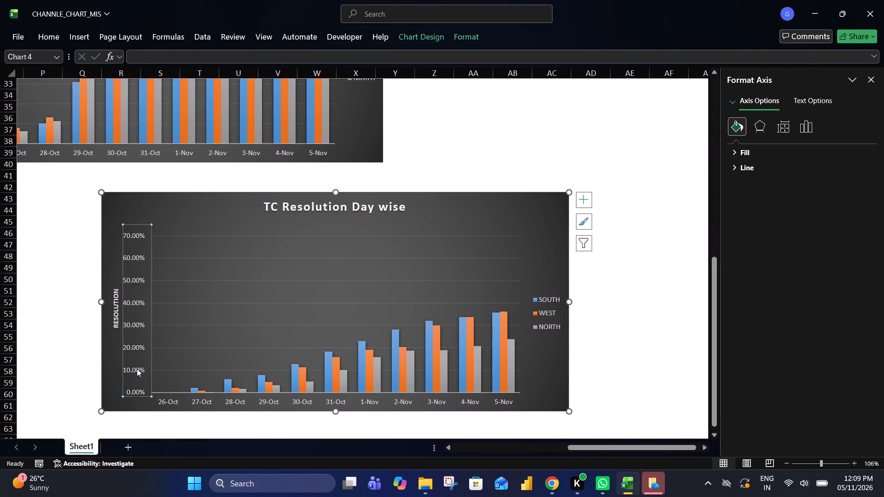
double_click(137, 369)
left_click(826, 105)
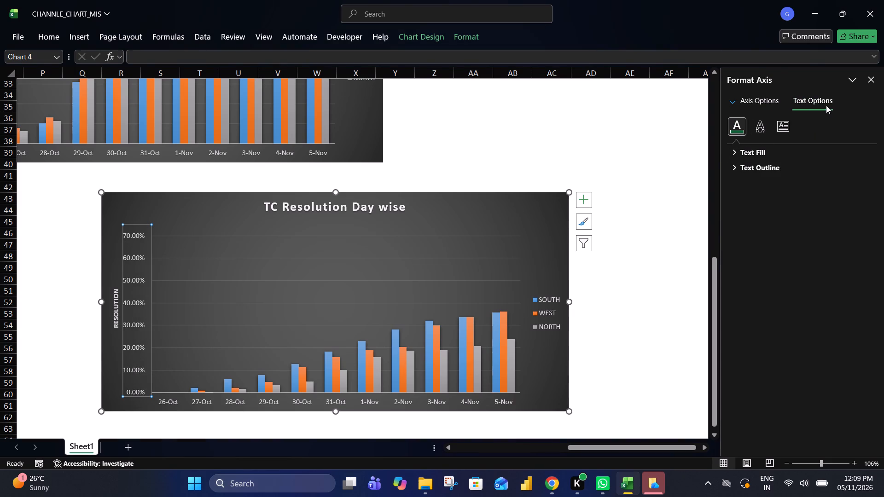
left_click(758, 95)
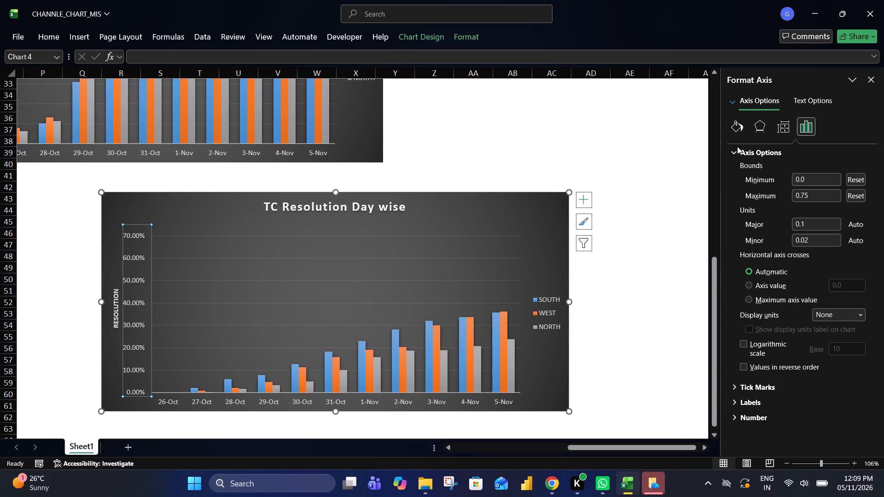
left_click(822, 182)
key("Tab")
key("Tab")
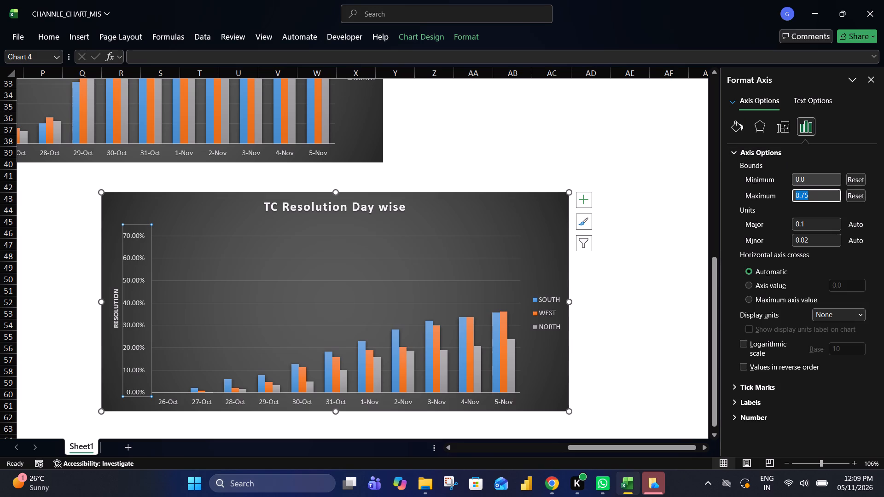
key("BackSpace")
key("BackSpace")
type(".4")
key("Return")
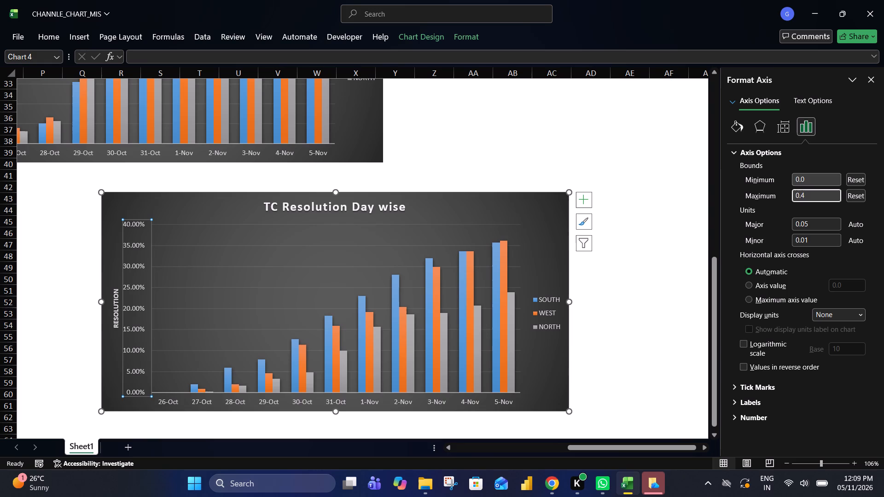
Set the minimum bound of the duplicate chart's vertical axis to -0.1.
key("Up")
key("Left")
key("Left")
key("Left")
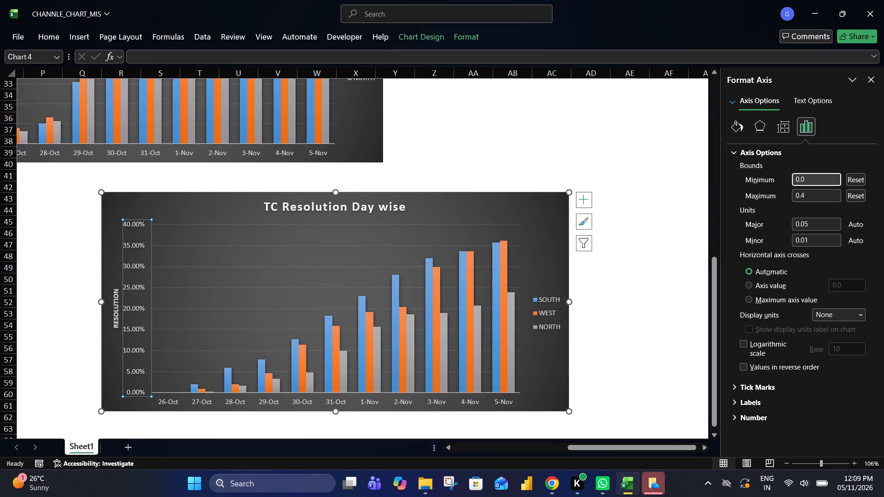
key("minus")
key("Right")
key("Right")
key("Right")
key("BackSpace")
key("1")
key("Return")
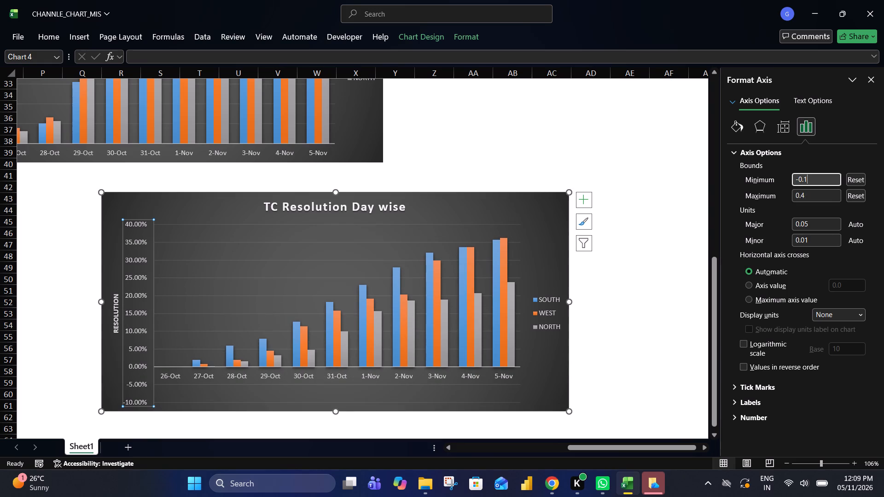
key("Escape")
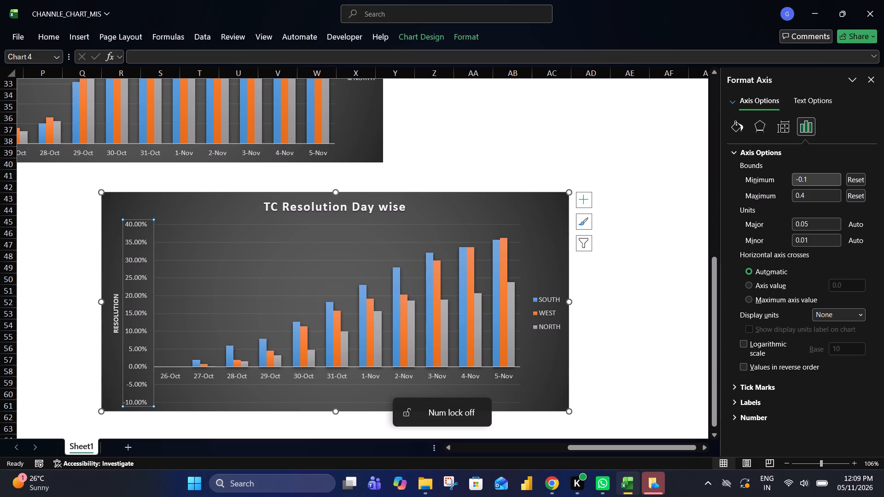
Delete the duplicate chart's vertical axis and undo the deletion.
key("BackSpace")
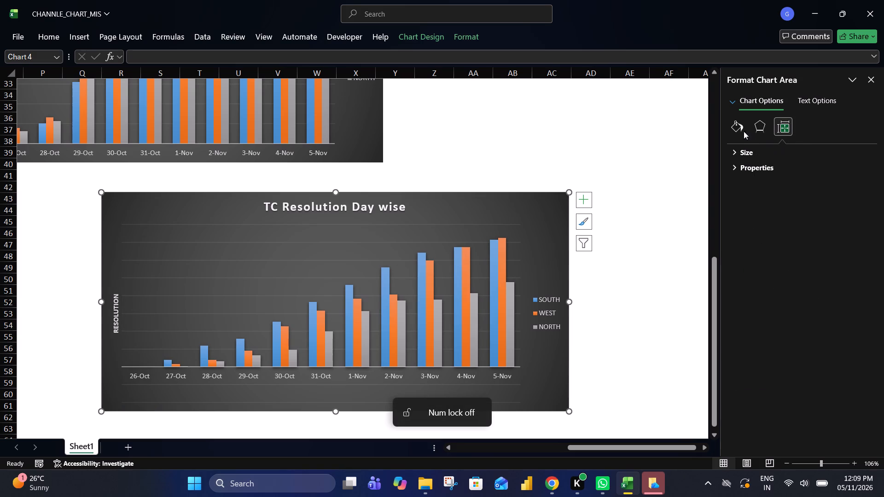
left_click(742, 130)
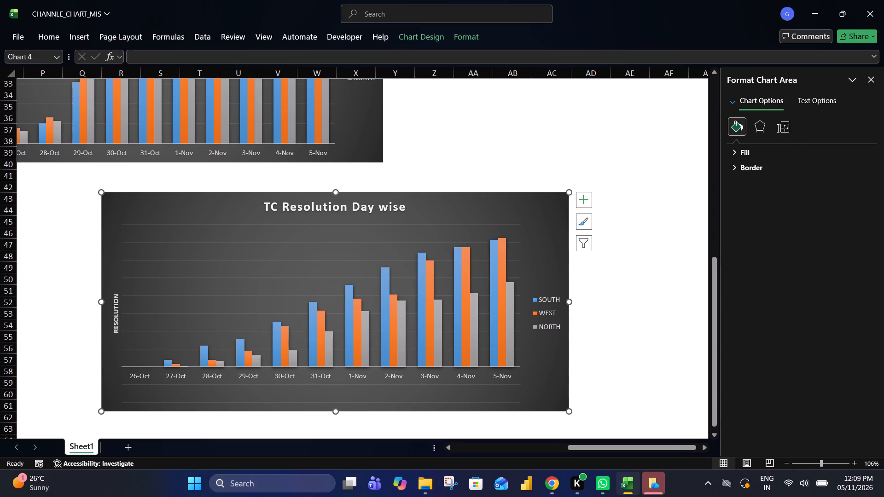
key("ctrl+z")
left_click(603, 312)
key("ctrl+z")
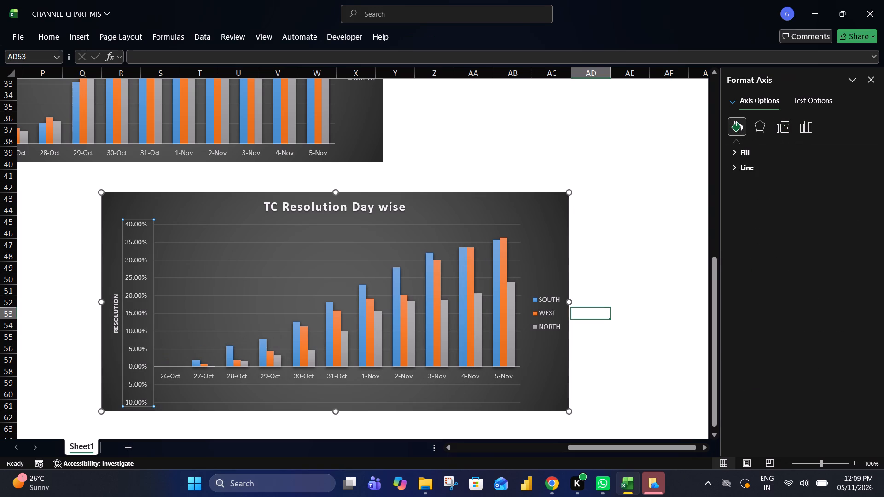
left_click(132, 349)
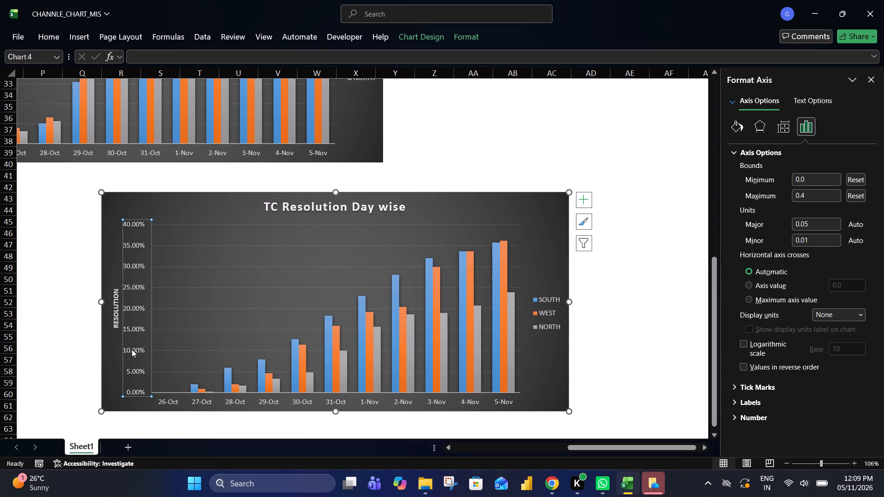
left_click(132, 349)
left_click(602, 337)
Change the duplicate chart's title to "FR Resolution Day wise".
scroll(602, 337, "right", 1)
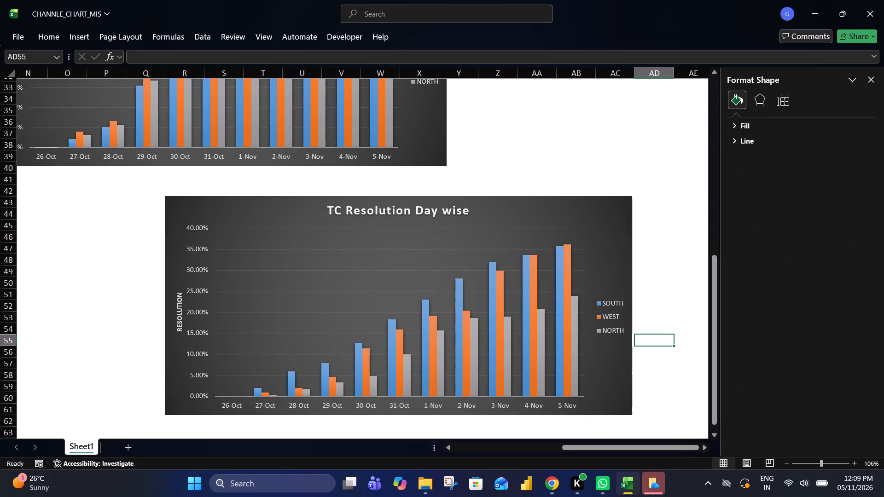
left_click(363, 208)
double_click(351, 214)
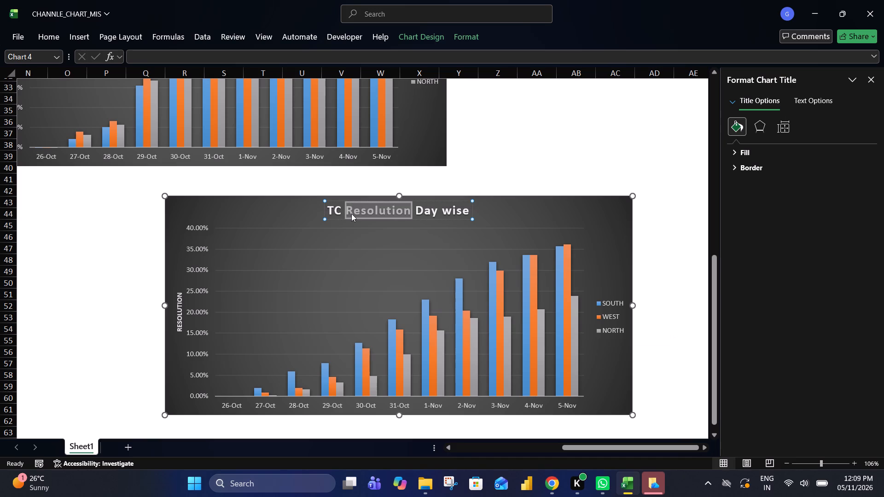
key("ctrl+Left")
key("Left")
key("Right")
key("Right")
key("BackSpace")
key("BackSpace")
key("BackSpace")
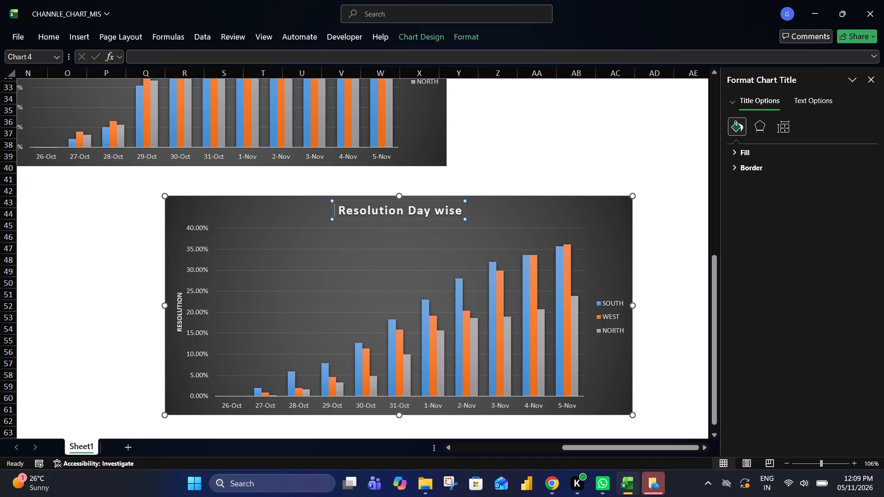
type("fr")
key("Return")
key("BackSpace")
key("BackSpace")
key("BackSpace")
key("BackSpace")
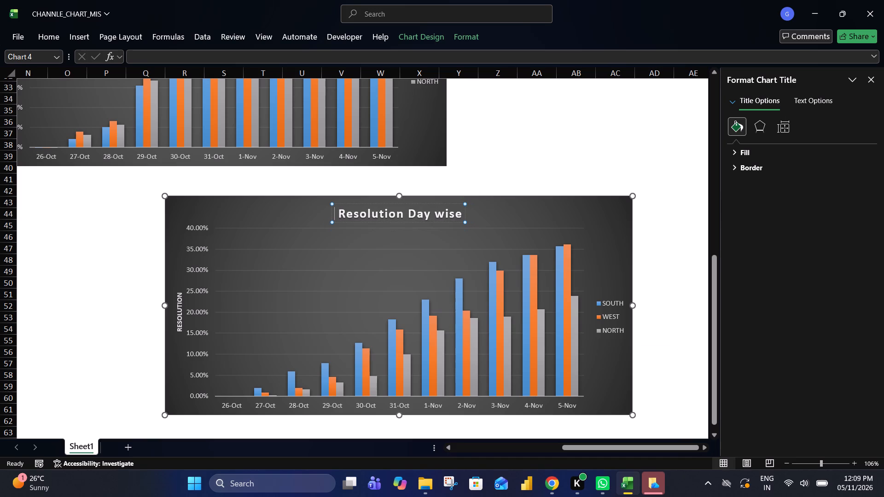
type("FR")
left_click(474, 155)
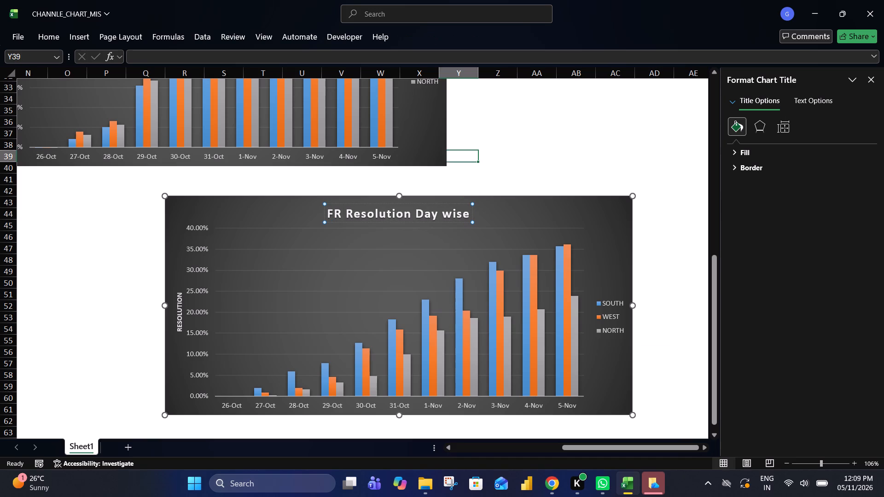
Move the FR chart beside the TC chart, directly beneath the Hybrid chart, and align it with its neighbours.
scroll(342, 189, "right", 5)
scroll(464, 213, "up", 1)
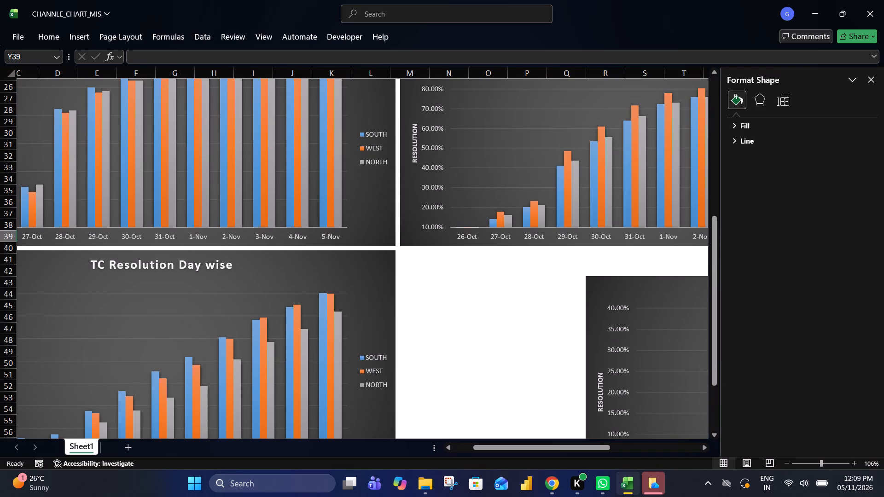
left_click_drag(635, 289, 448, 263)
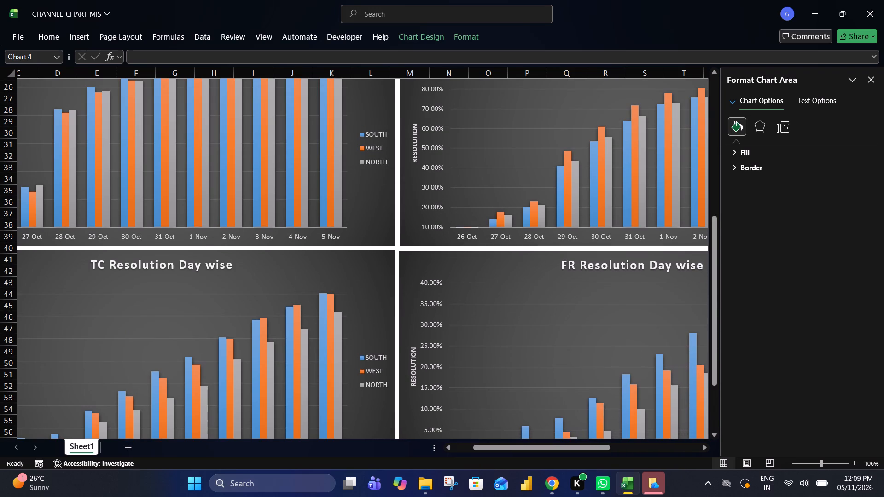
left_click_drag(448, 263, 448, 262)
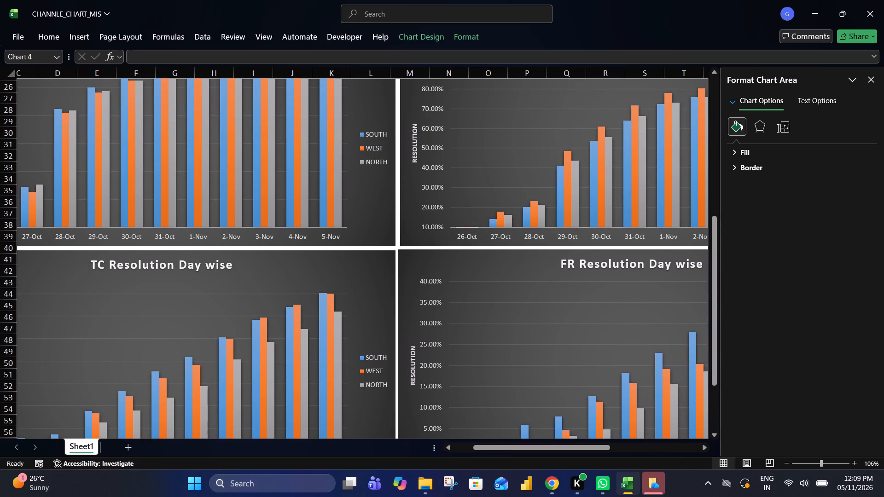
left_click_drag(448, 262, 448, 263)
scroll(546, 262, "left", 3)
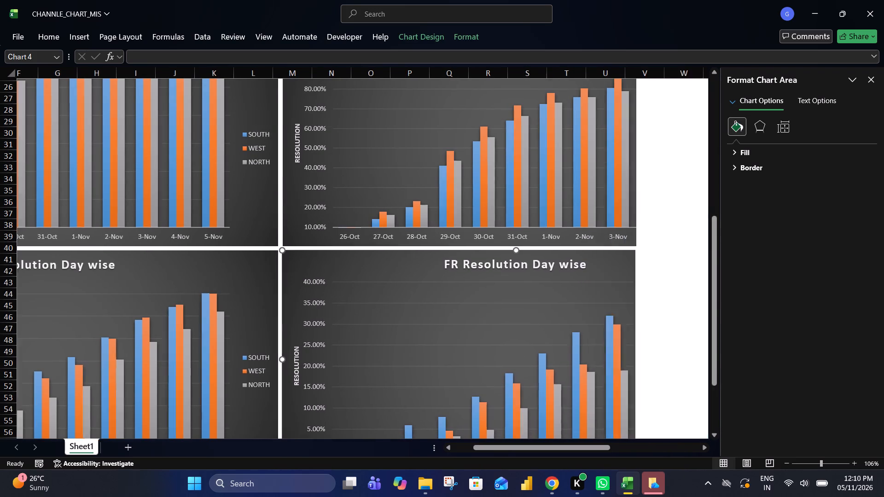
scroll(546, 262, "left", 2)
left_click(611, 247)
Return to cell A1 and close the Format Shape pane.
scroll(611, 247, "right", 4)
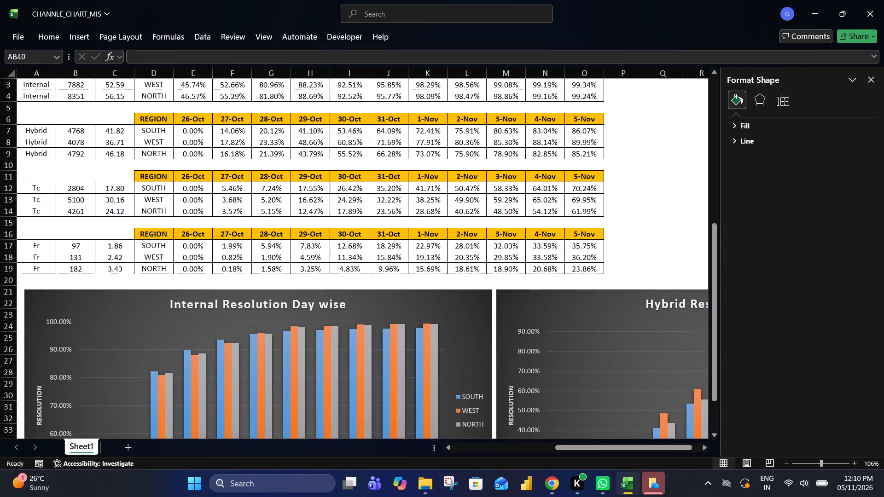
left_click(641, 225)
key("ctrl+Up")
key("ctrl+Up")
key("ctrl+Up")
key("ctrl+Left")
key("ctrl+Left")
key("ctrl+Left")
key("ctrl+Left")
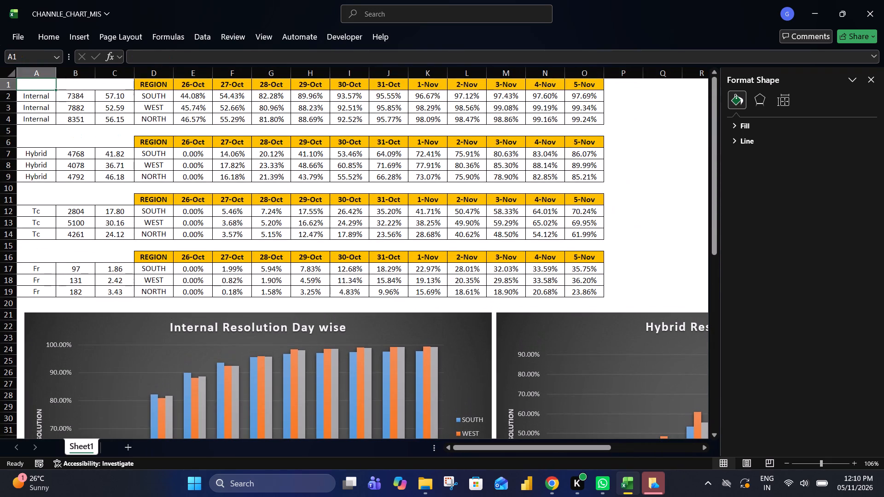
left_click(872, 80)
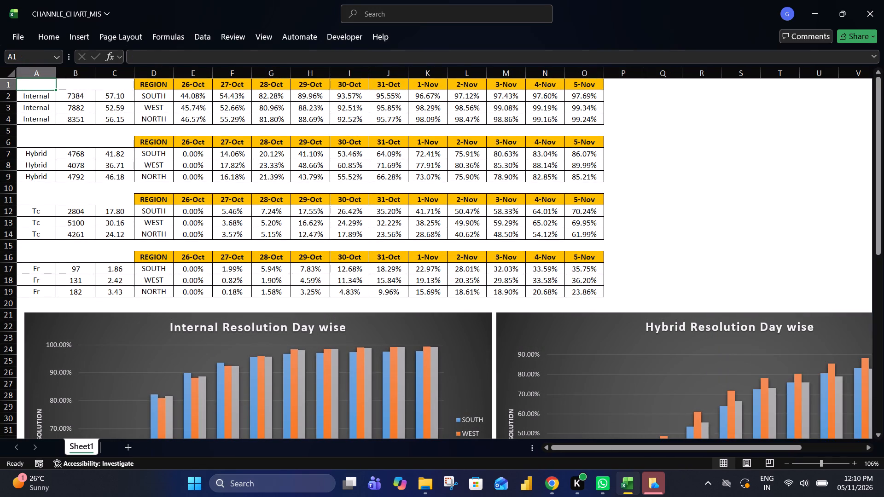
Review the arrangement of the Internal, Hybrid, TC and FR charts below the tables.
scroll(743, 278, "down", 4)
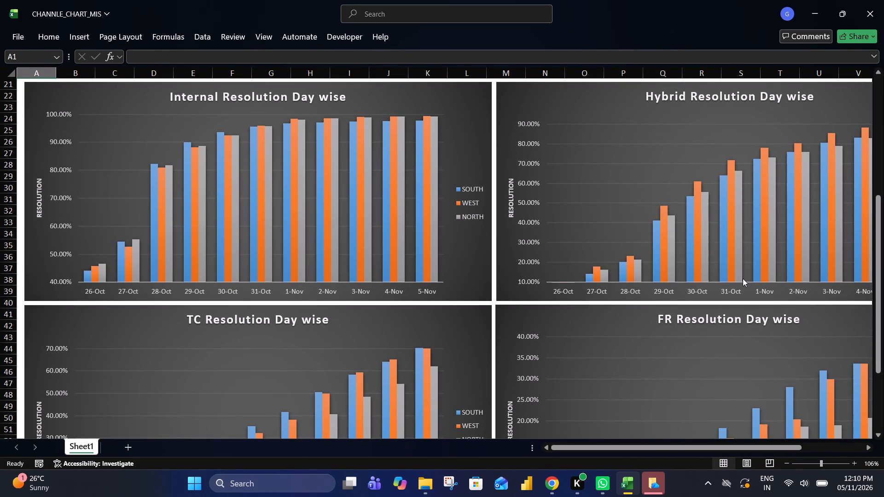
scroll(743, 278, "down", 1)
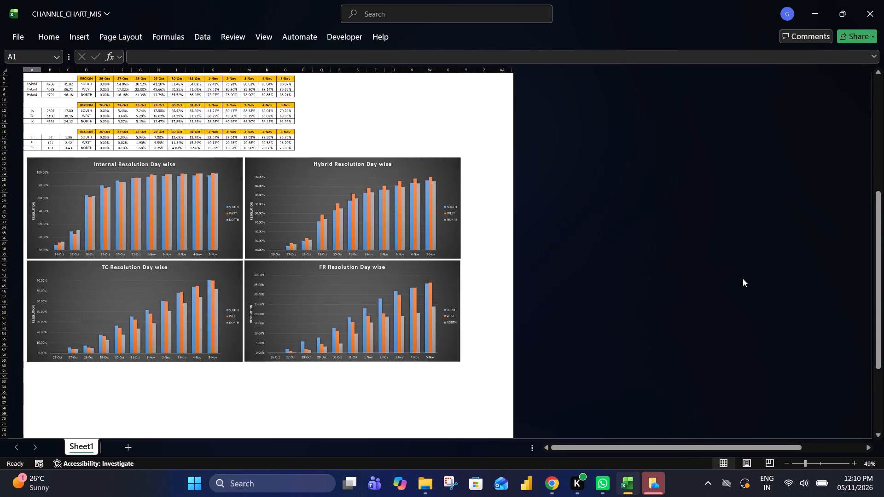
scroll(743, 278, "down", 1)
scroll(523, 262, "right", 3)
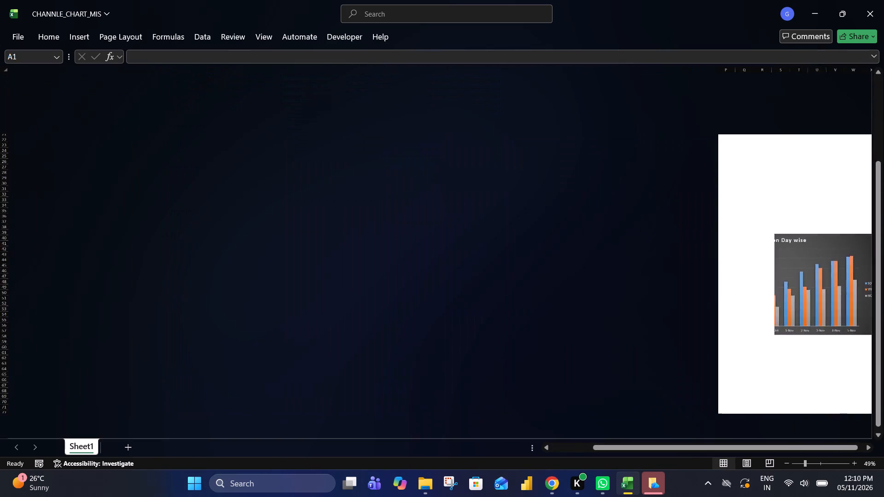
scroll(523, 262, "left", 1)
scroll(523, 262, "right", 3)
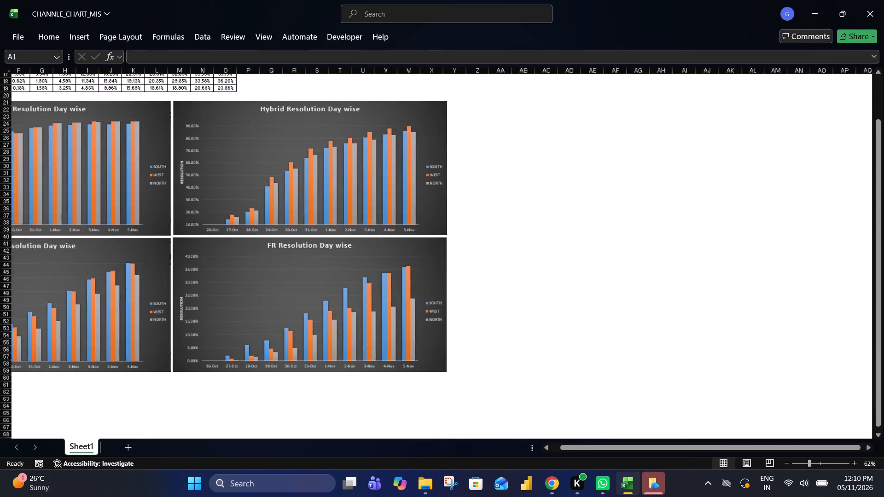
scroll(436, 260, "right", 6)
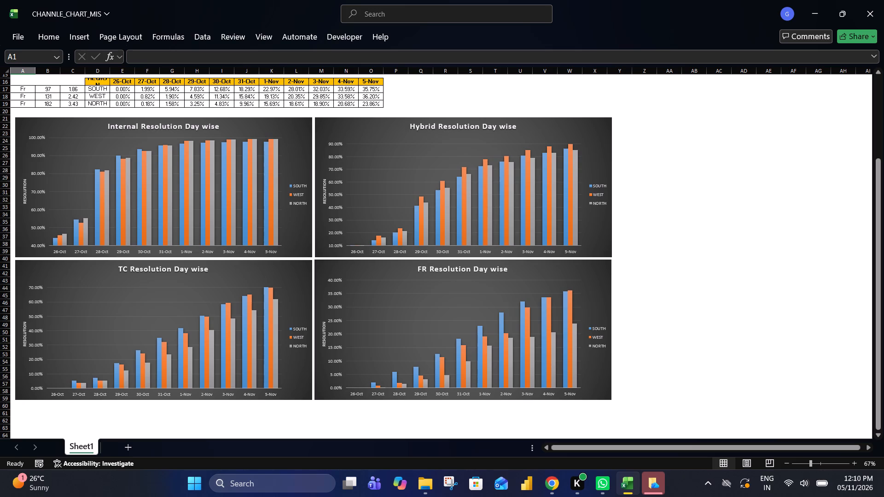
left_click(856, 467)
left_click(856, 467)
left_click(856, 467)
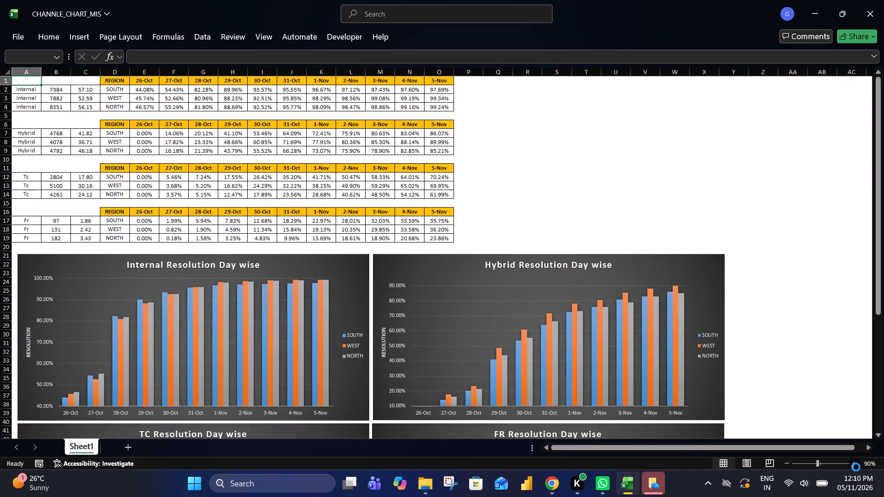
left_click(856, 466)
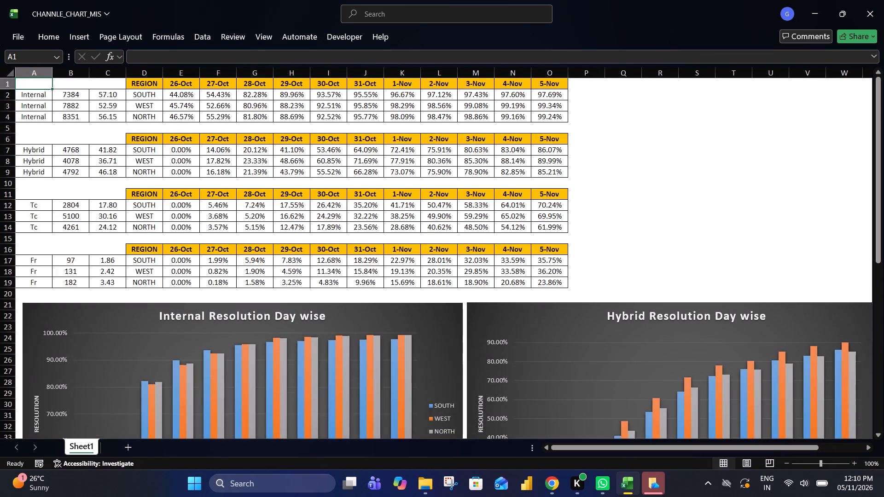
scroll(685, 366, "down", 2)
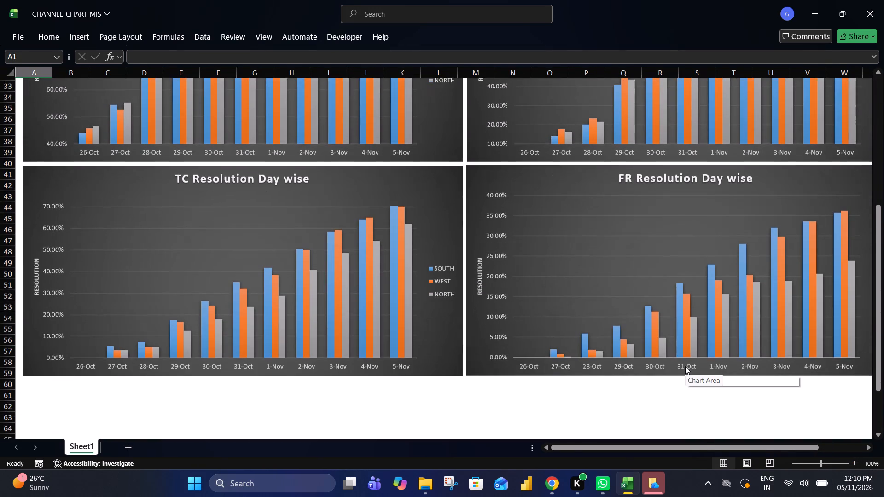
scroll(685, 366, "up", 3)
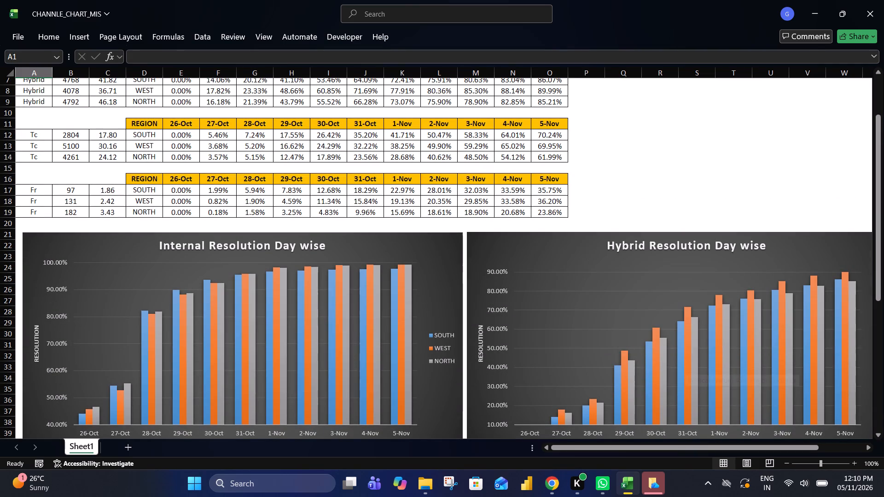
Copy the range A20:Y61 containing all four charts as a picture, as shown on screen, in bitmap format.
left_click(629, 227)
key("ctrl+Left")
key("Down")
key("Up")
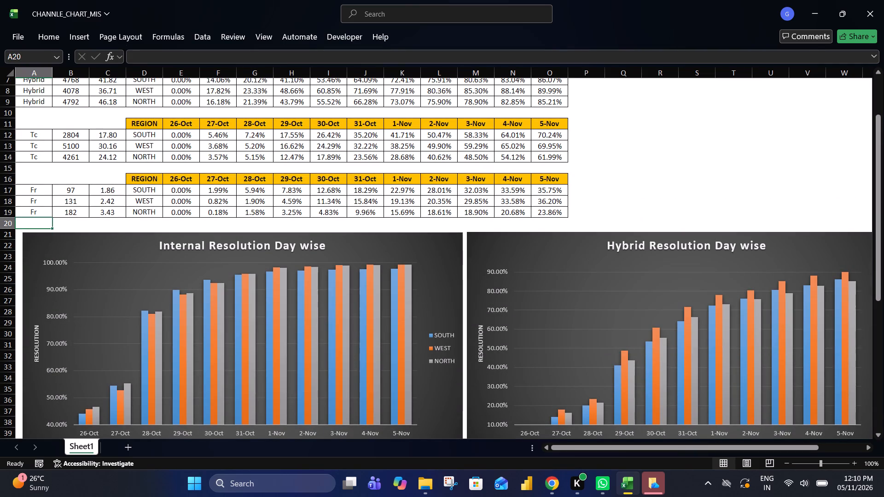
key("Down")
key("Up")
key("Down")
key("shift+Right")
key("shift+Right")
key("shift+Right")
key("shift+Right")
key("shift+Right")
key("shift+Right")
key("shift+Right")
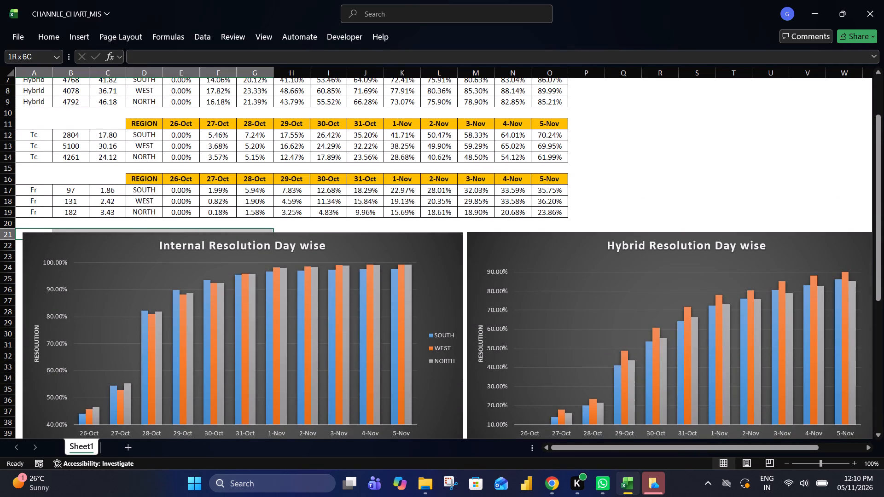
key("Up")
key("shift+Right")
key("shift+Right")
key("shift+Right")
key("shift+Right")
key("shift+Right")
key("shift+Right")
key("shift+Right")
key("shift+Right")
key("shift+Right")
key("shift+Right")
key("shift+Right")
key("shift+Right")
key("shift+Right")
key("shift+Right")
key("shift+Right")
key("shift+Right")
key("shift+Right")
key("shift+Right")
key("shift+Right")
key("shift+Right")
key("shift+Right")
key("shift+Down")
key("shift+Down")
key("shift+Down")
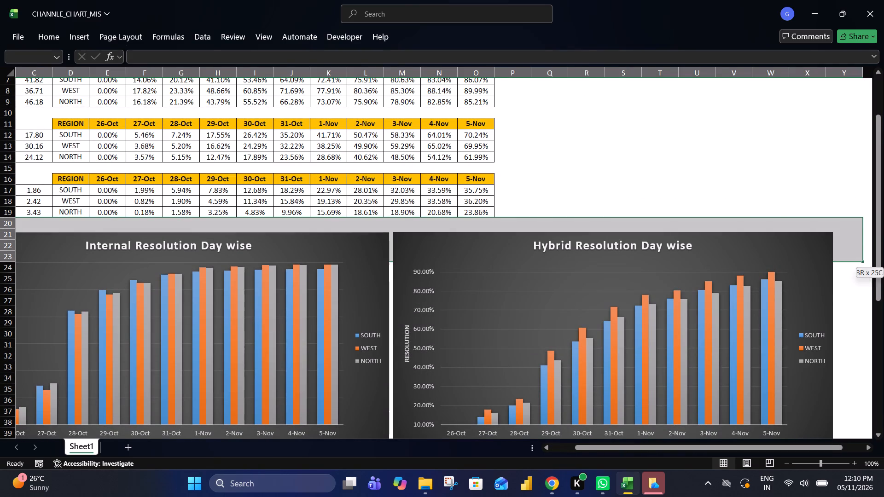
key("shift+Left")
key("shift+Down")
key("shift+Down")
key("shift+Right")
key("shift+Down")
key("shift+Down")
key("shift+Down")
key("shift+Down")
key("shift+Down")
key("shift+Down")
key("shift+Down")
key("shift+Down")
key("shift+Down")
key("shift+Down")
key("shift+Down")
key("shift+Down")
key("shift+Down")
key("shift+Down")
key("shift+Down")
key("shift+Down")
key("shift+Down")
key("shift+Down")
key("shift+Down")
key("shift+Down")
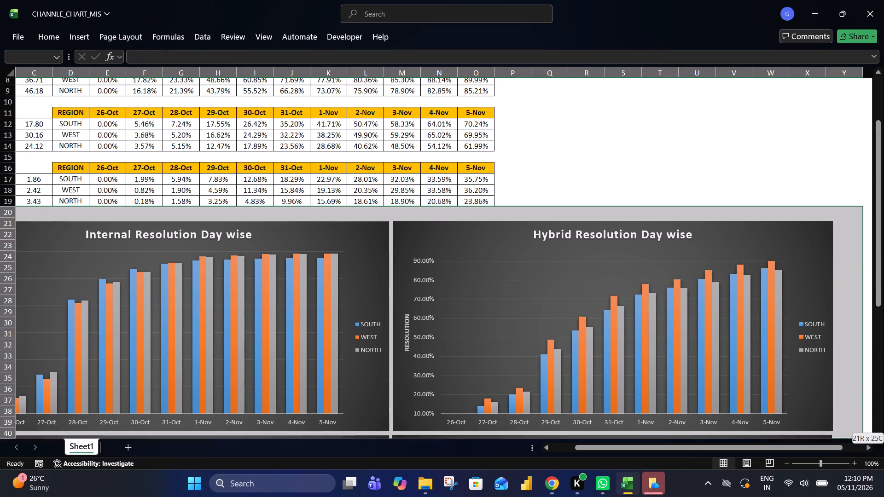
key("shift+Down")
key("shift+Down")
key("shift+Down")
key("shift+Down")
key("shift+Down")
key("shift+Up")
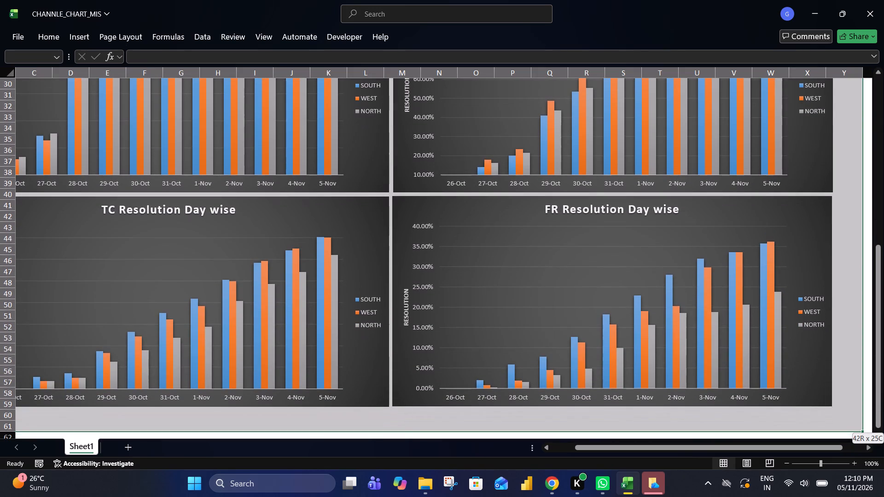
type("HC")
key("Down")
key("Return")
key("Tab")
key("Down")
key("Return")
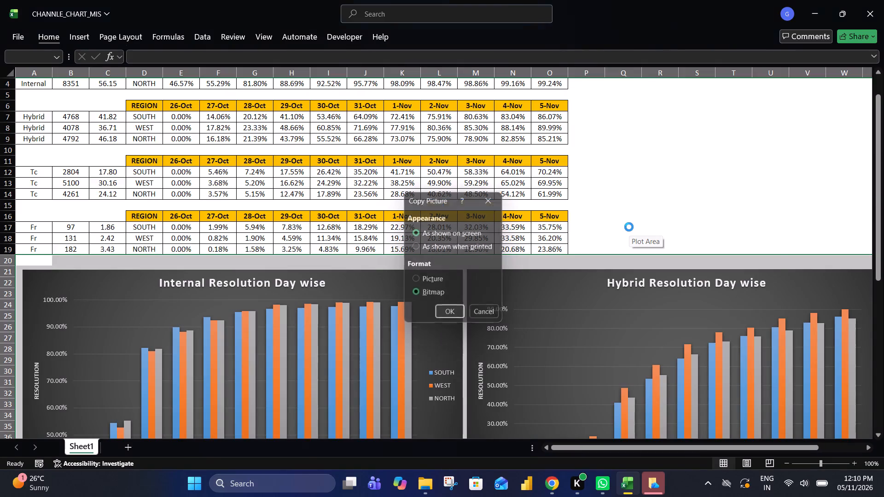
Switch from the workbook to another open application window.
key("alt+Tab")
key("alt+Left")
key("alt+Right")
key("alt+Down")
key("alt+Up")
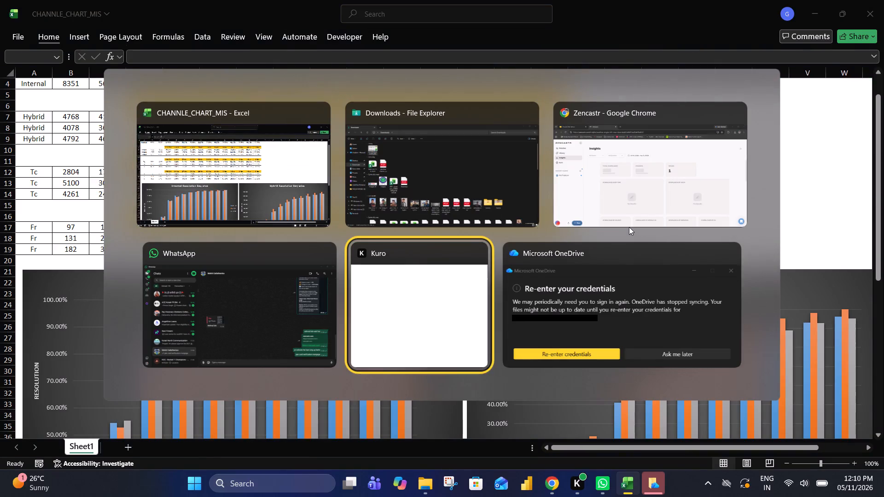
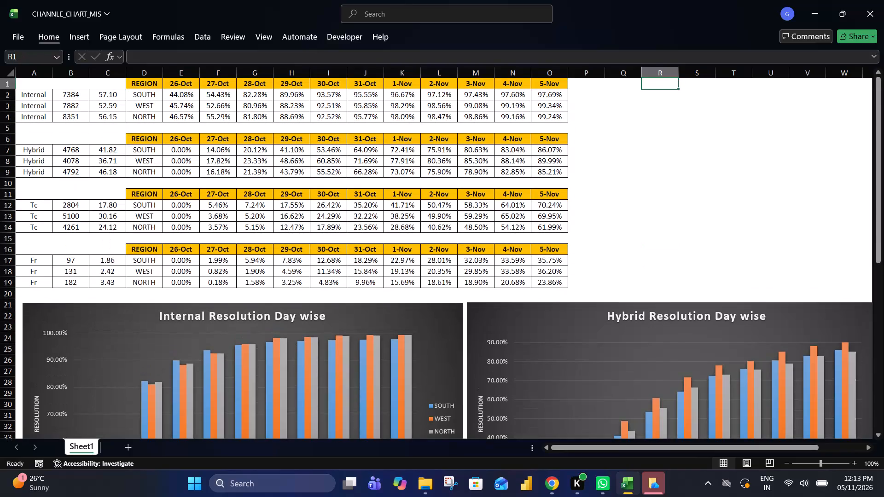
Return to cell A1 of Sheet1 and save the workbook.
key("ctrl+Left")
key("ctrl+Up")
key("ctrl+Left")
key("ctrl+Up")
key("ctrl+Left")
key("ctrl+Up")
key("ctrl+Left")
key("ctrl+Up")
key("ctrl+Left")
key("ctrl+Up")
key("ctrl+Left")
key("ctrl+Up")
key("ctrl+s")
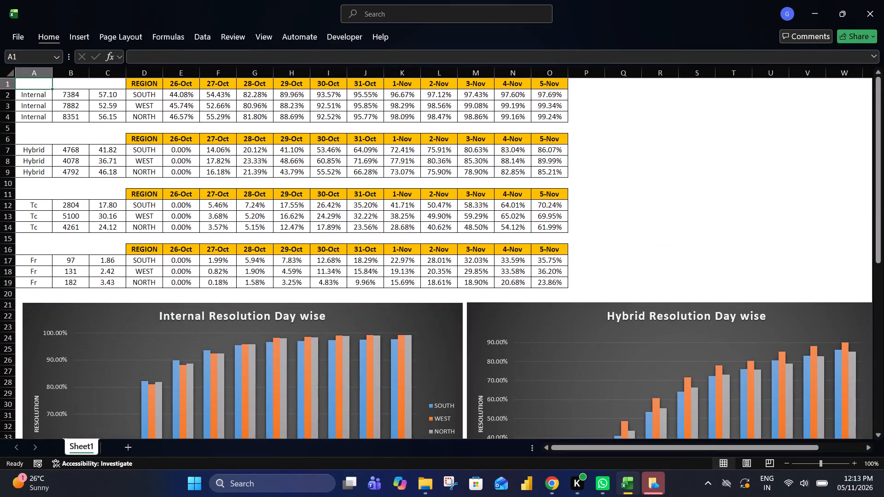
Review the Internal, Hybrid, TC and FR tables through the 5-Nov column, and the charts below them.
key("Right")
key("Right")
key("Right")
key("Right")
key("ctrl+Down")
key("ctrl+Right")
key("ctrl+Down")
key("ctrl+Down")
key("ctrl+Down")
key("ctrl+Down")
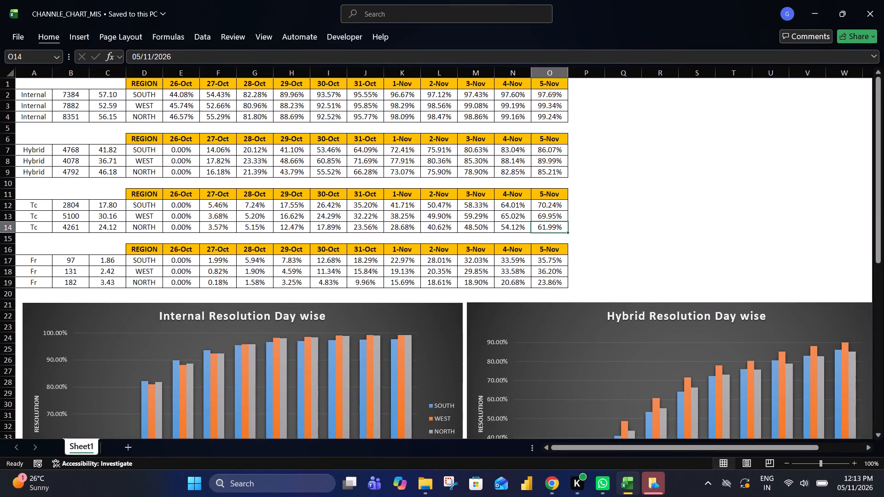
key("ctrl+Down")
scroll(594, 307, "down", 3)
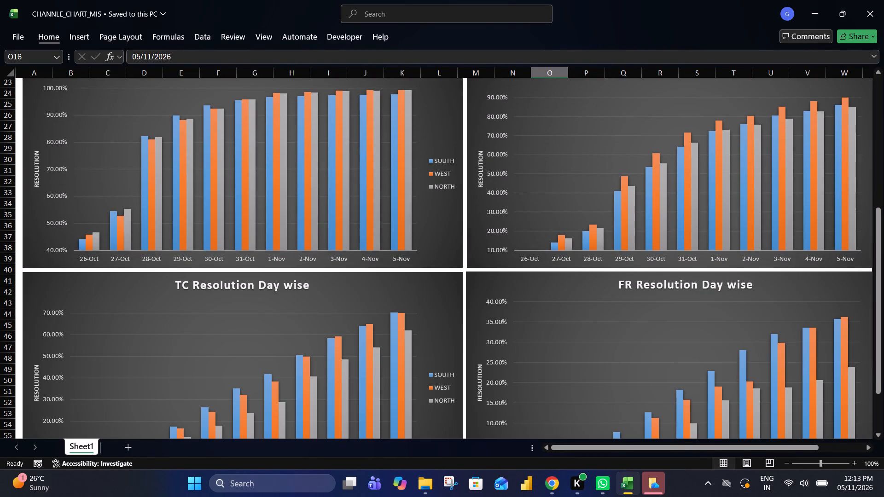
scroll(594, 307, "up", 3)
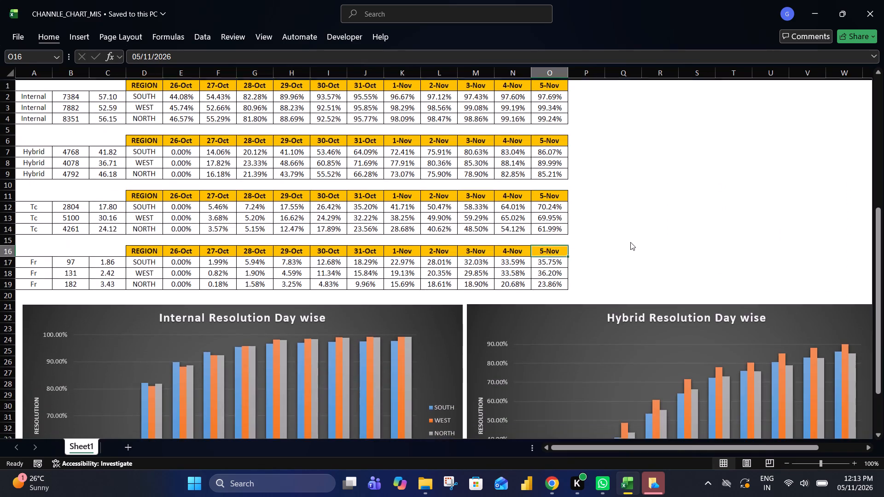
Deselect the Hybrid Resolution Day wise chart and return to cell A1.
left_click(630, 242)
key("ctrl+Up")
key("ctrl+Up")
key("ctrl+Left")
key("ctrl+Up")
key("ctrl+Left")
key("ctrl+Up")
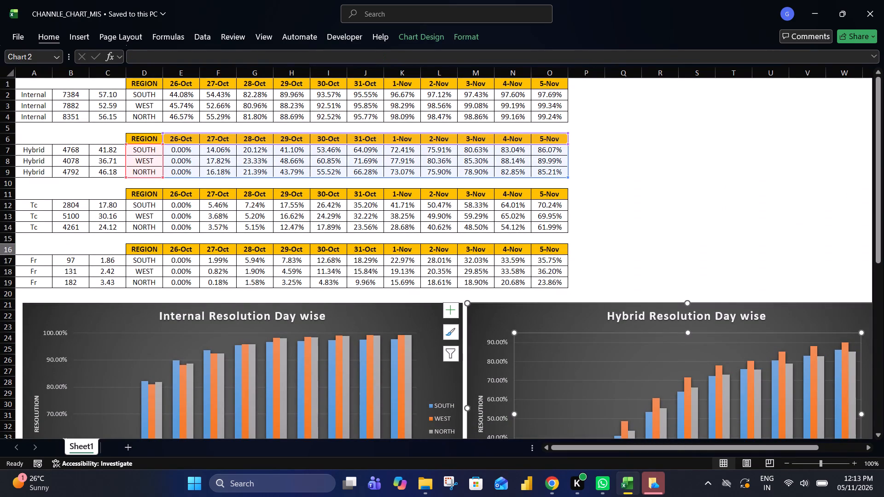
key("Escape")
key("Escape")
left_click(686, 215)
key("ctrl+Up")
key("ctrl+Left")
key("ctrl+Left")
key("ctrl+Up")
key("ctrl+Left")
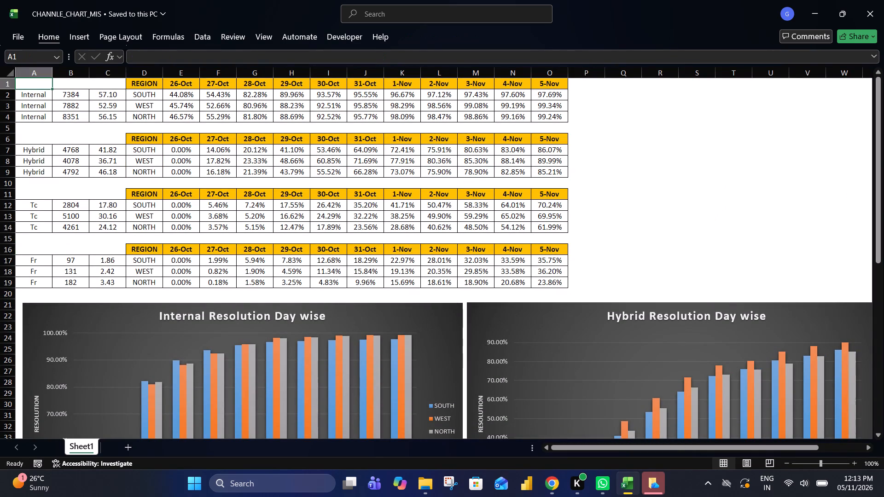
key("ctrl+Left")
Check the four charts once more, return to cell A1 and save the workbook.
scroll(680, 290, "down", 3)
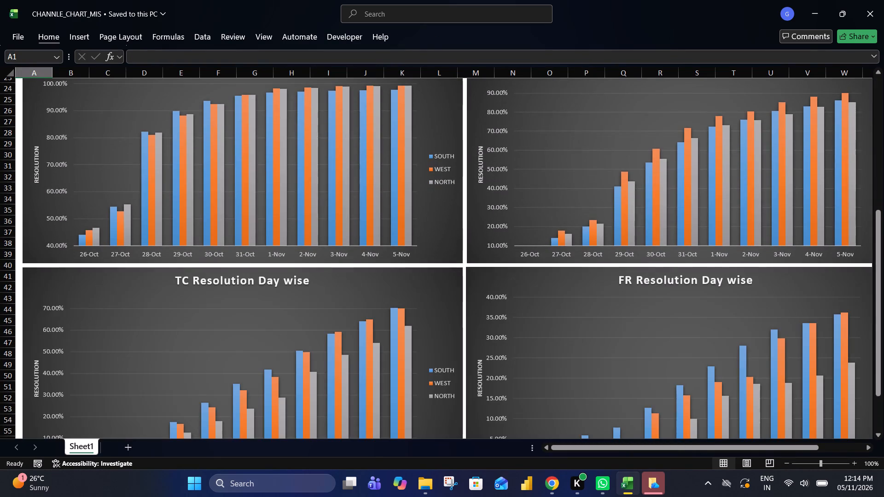
scroll(680, 290, "down", 1)
scroll(680, 290, "up", 1)
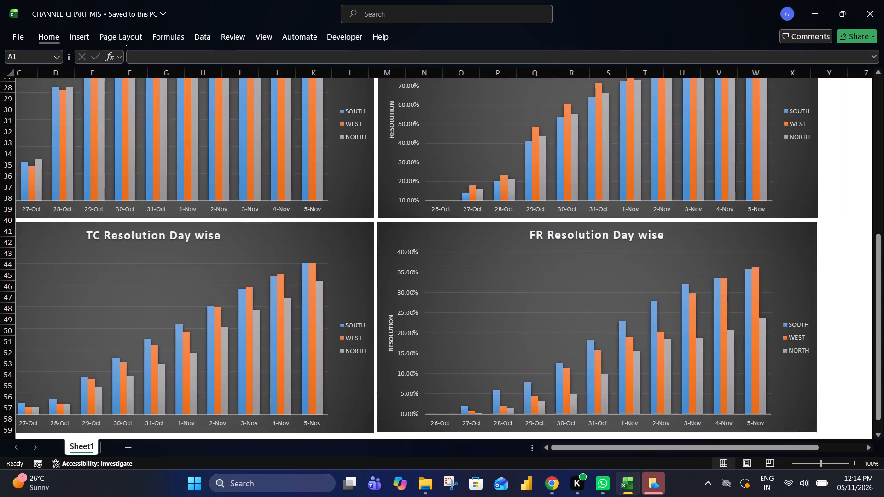
scroll(680, 290, "up", 5)
scroll(682, 205, "up", 5)
left_click(651, 165)
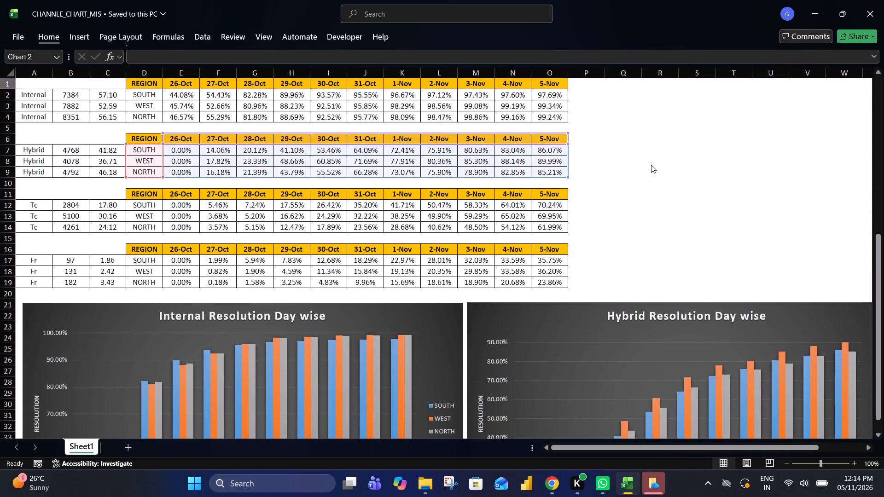
left_click(651, 165)
key("ctrl+Up")
key("ctrl+Up")
key("ctrl+Left")
key("ctrl+Left")
key("ctrl+Left")
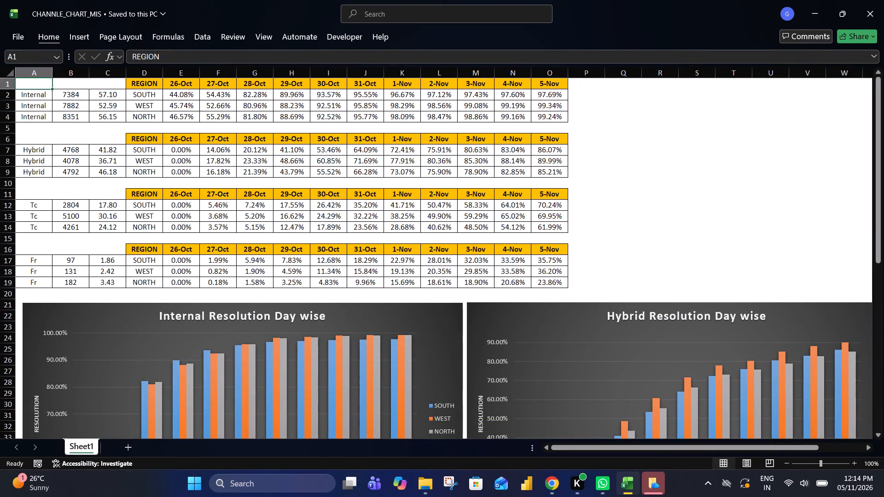
key("ctrl+Left")
key("ctrl+Left")
key("ctrl+Left")
key("ctrl+s")
Rename the worksheet Sheet1 as CYC 05.
right_click(78, 445)
left_click(127, 297)
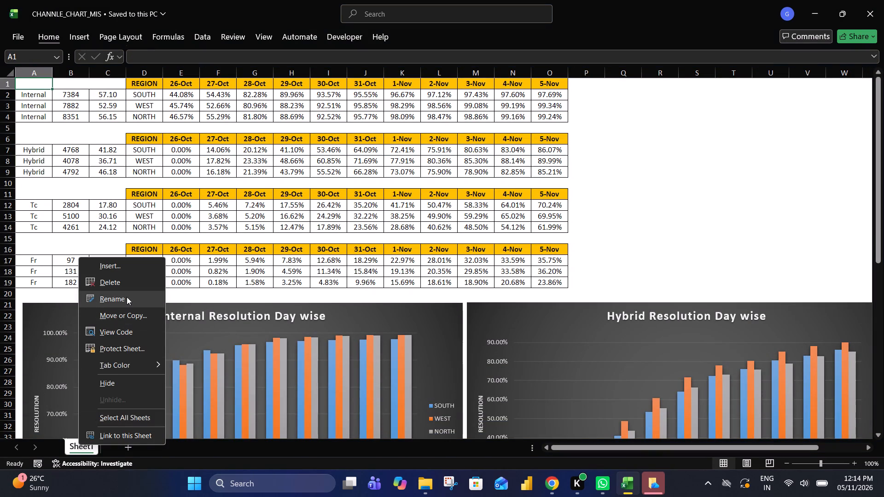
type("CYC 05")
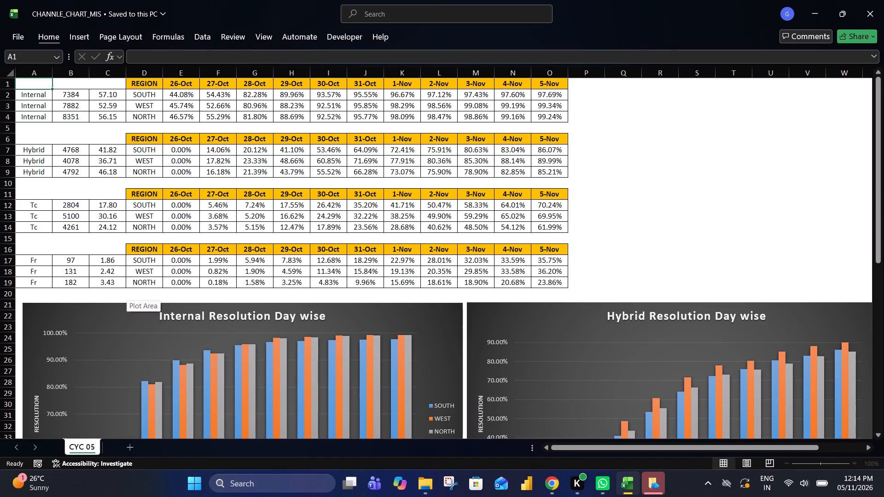
Return to cell A1 of the CYC 05 sheet and save the workbook.
left_click(610, 207)
key("ctrl+Up")
key("ctrl+Left")
key("ctrl+Left")
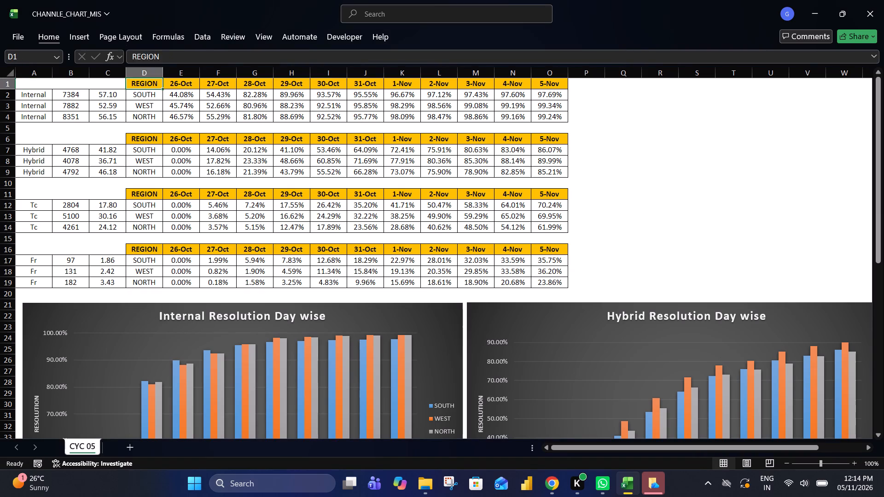
key("ctrl+Left")
key("ctrl+Left")
key("ctrl+s")
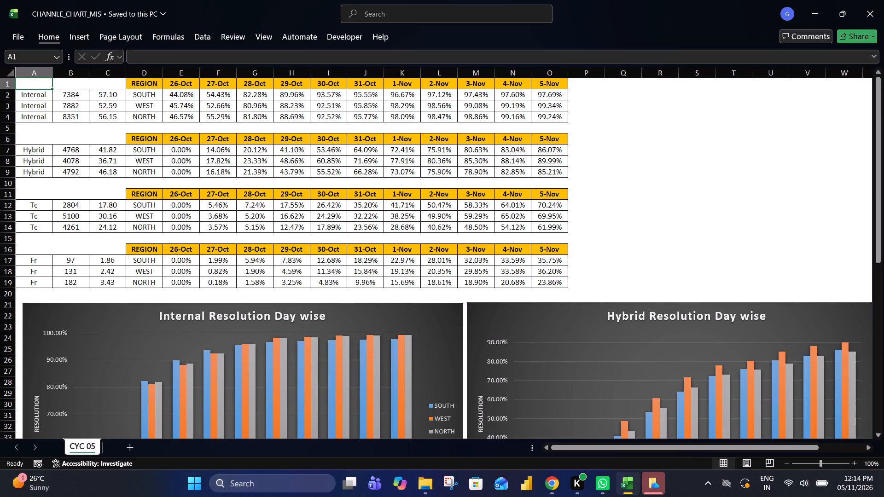
Look over the tables and resolution charts on the CYC 05 sheet, return to cell A1 and save the workbook.
scroll(610, 207, "down", 1)
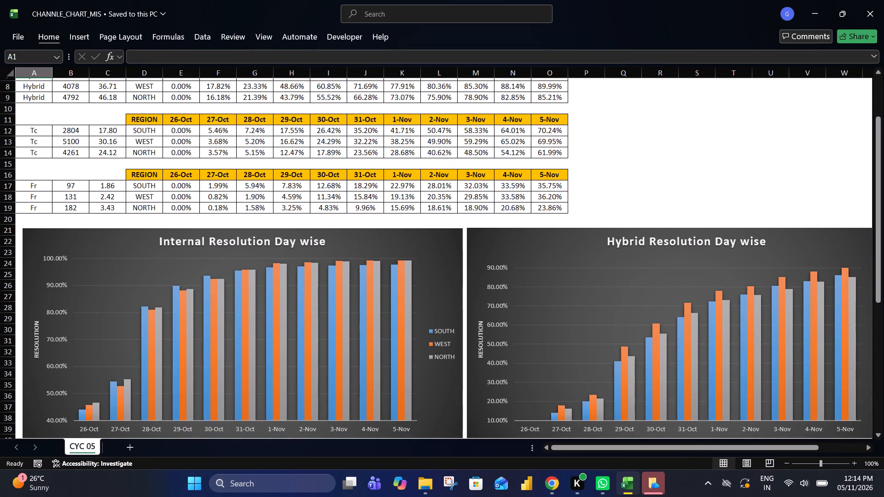
scroll(610, 207, "down", 2)
scroll(610, 207, "up", 4)
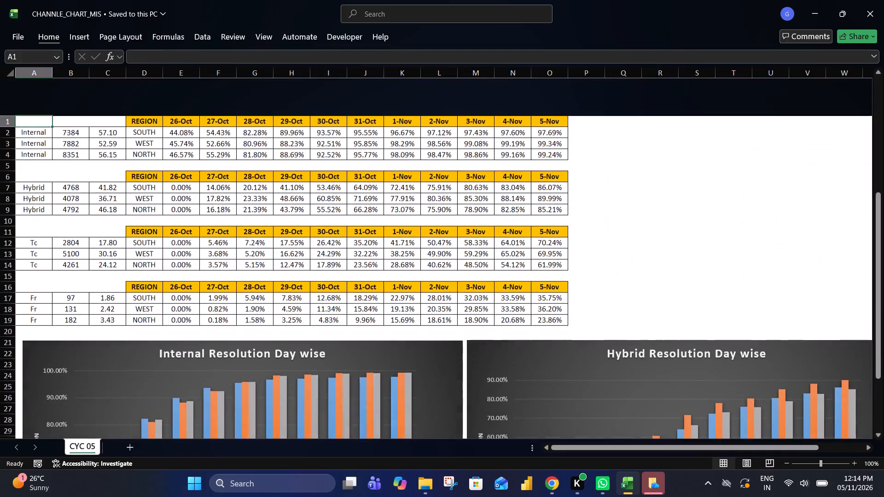
left_click(624, 191)
key("Escape")
key("Escape")
key("Escape")
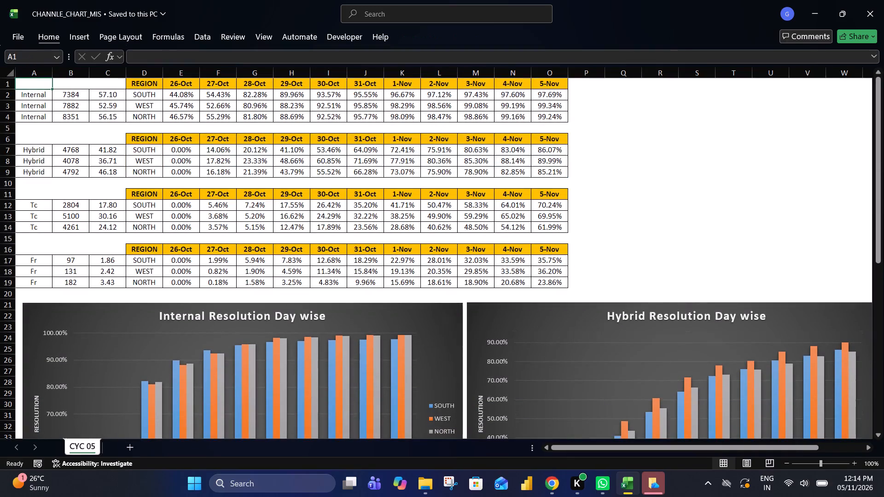
left_click(651, 193)
key("ctrl+Up")
key("ctrl+Left")
key("ctrl+Left")
key("ctrl+Left")
key("ctrl+Left")
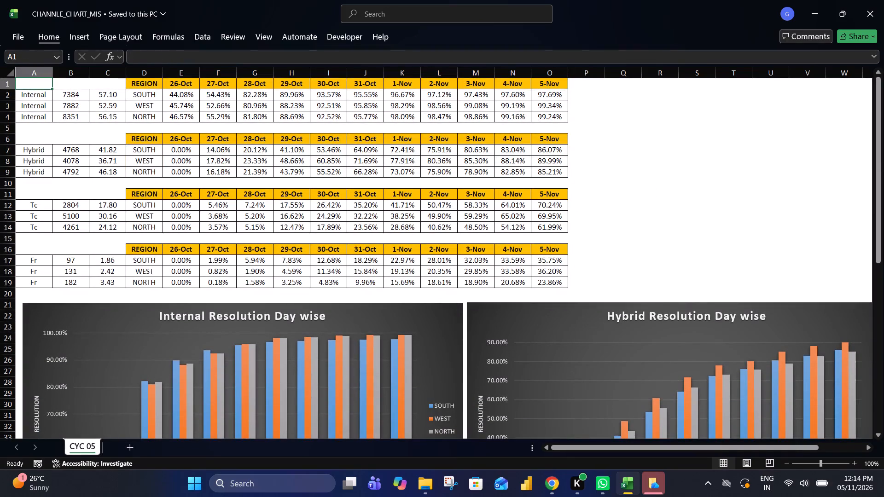
key("ctrl+s")
Look through the open windows to choose the one to switch to.
key("alt+Tab")
key("alt+Left")
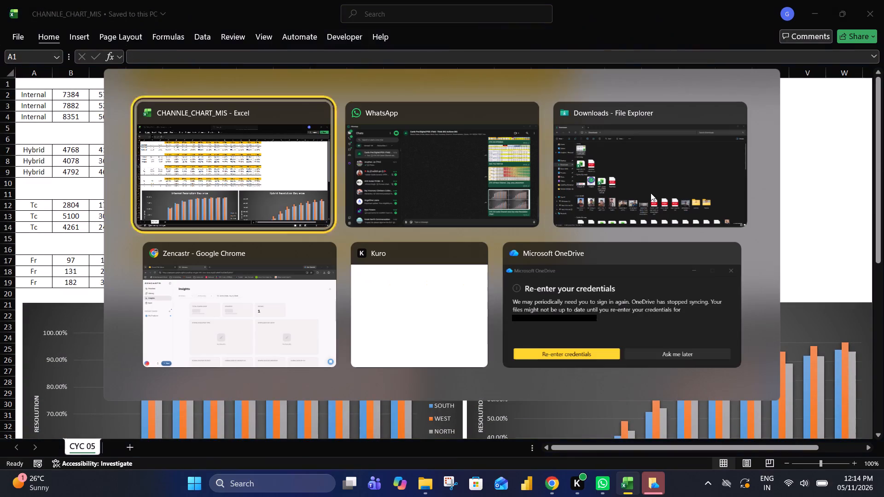